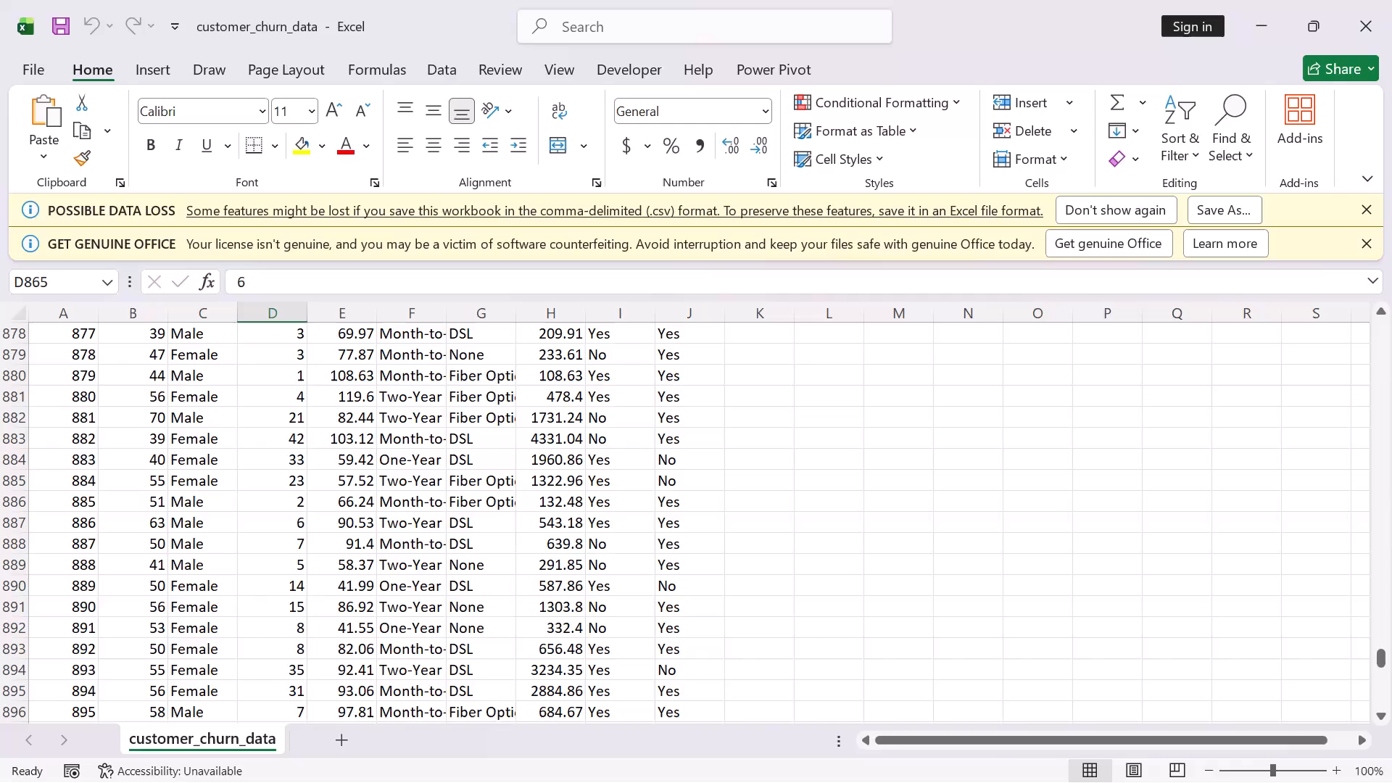
# Look back through the customer churn records from the lower rows up to the header row.
pyautogui.scroll(11, 528, 482)
pyautogui.scroll(4, 329, 458)
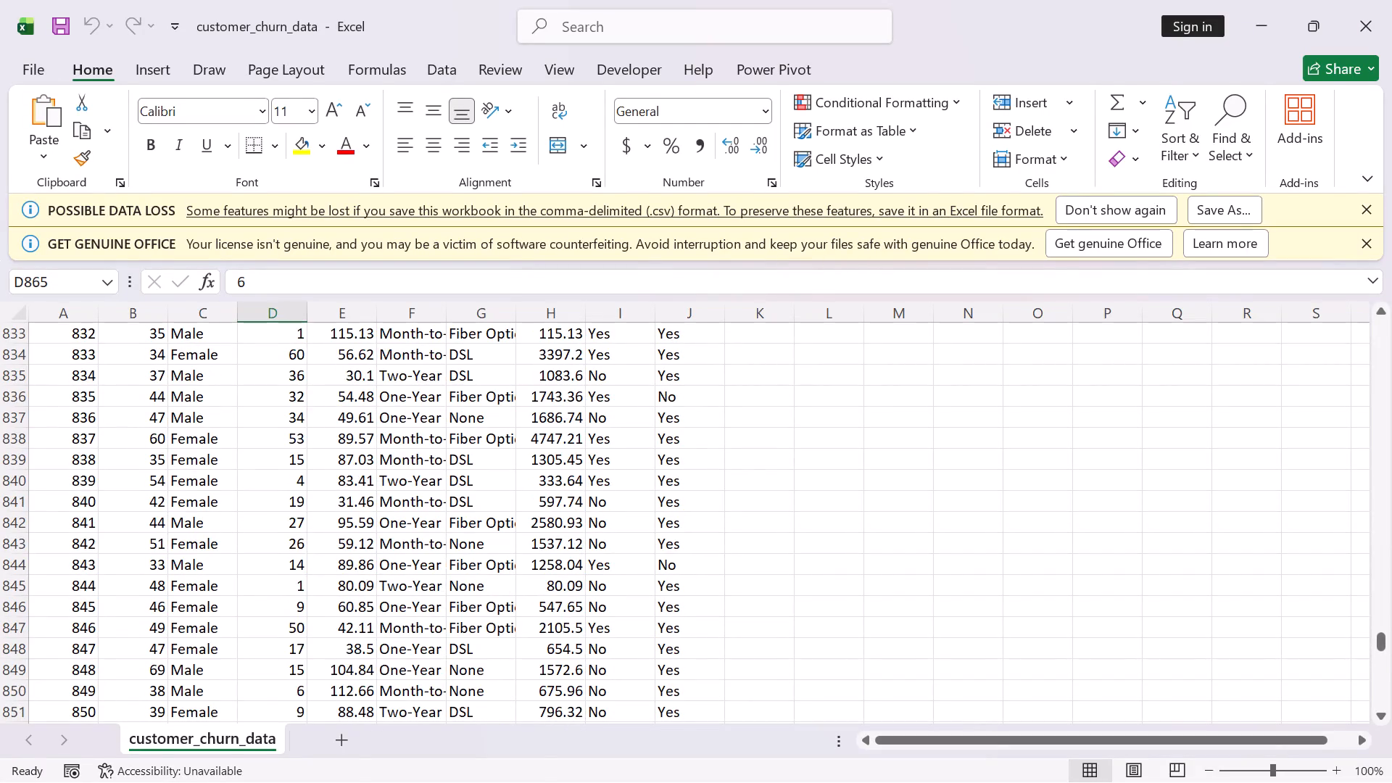
pyautogui.scroll(14, 329, 458)
pyautogui.scroll(13, 387, 434)
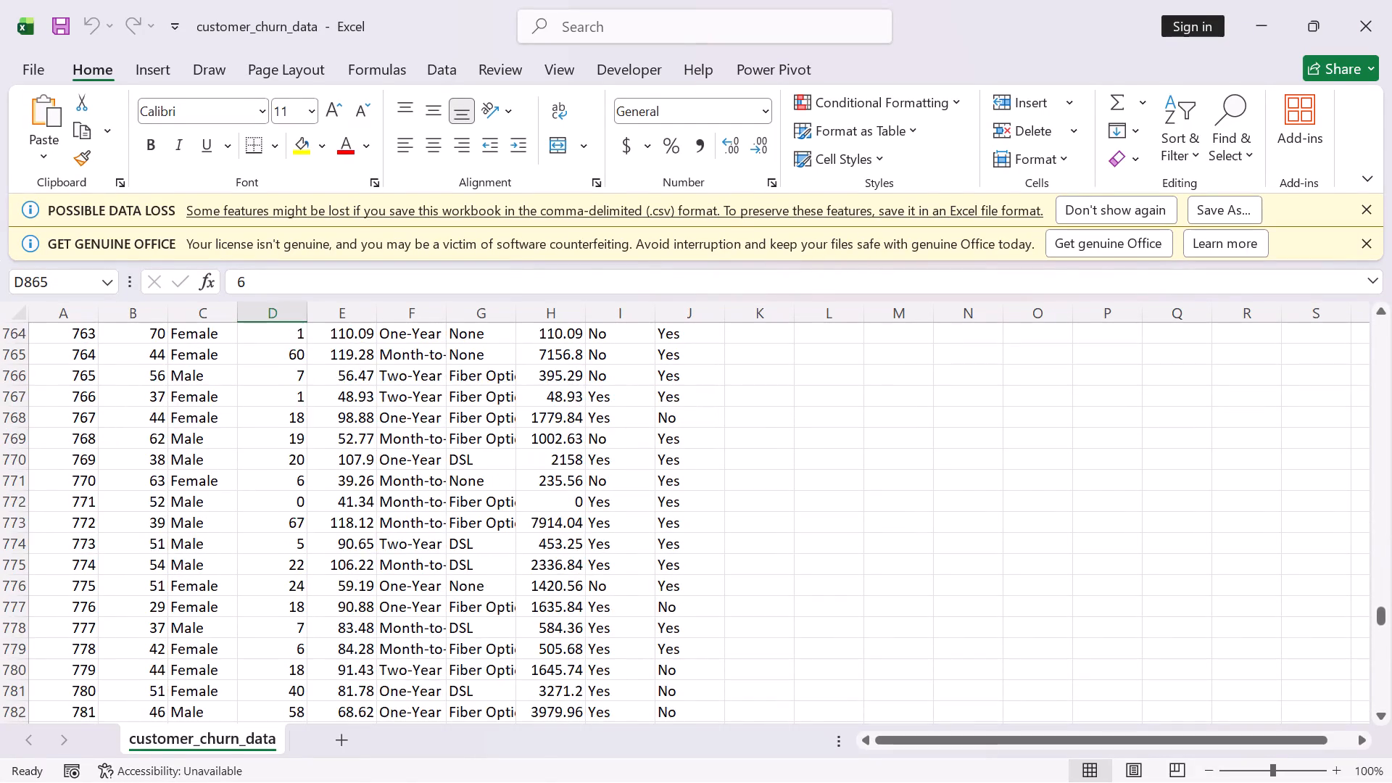
pyautogui.scroll(20, 387, 434)
pyautogui.scroll(20, 387, 434)
pyautogui.scroll(1, 387, 434)
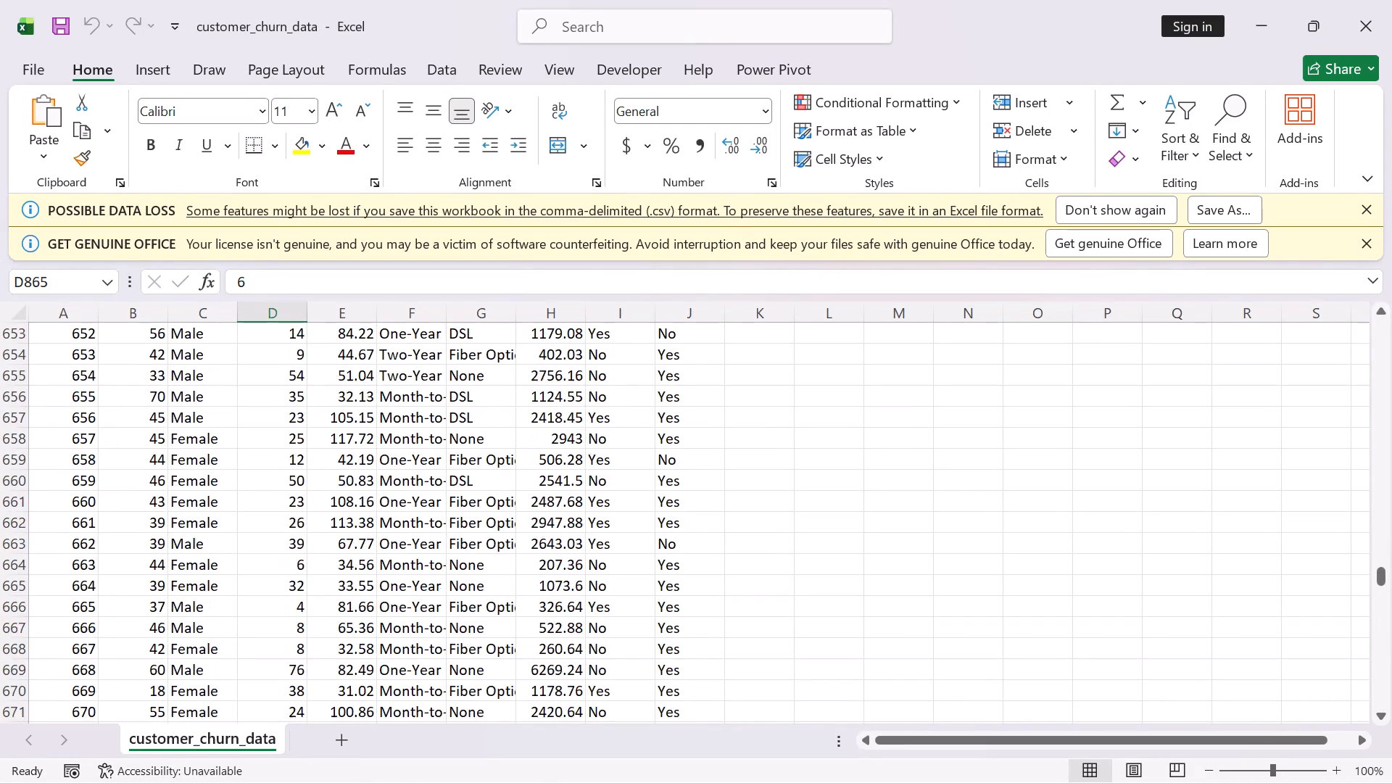
pyautogui.scroll(20, 394, 431)
pyautogui.scroll(20, 394, 431)
pyautogui.scroll(1, 394, 431)
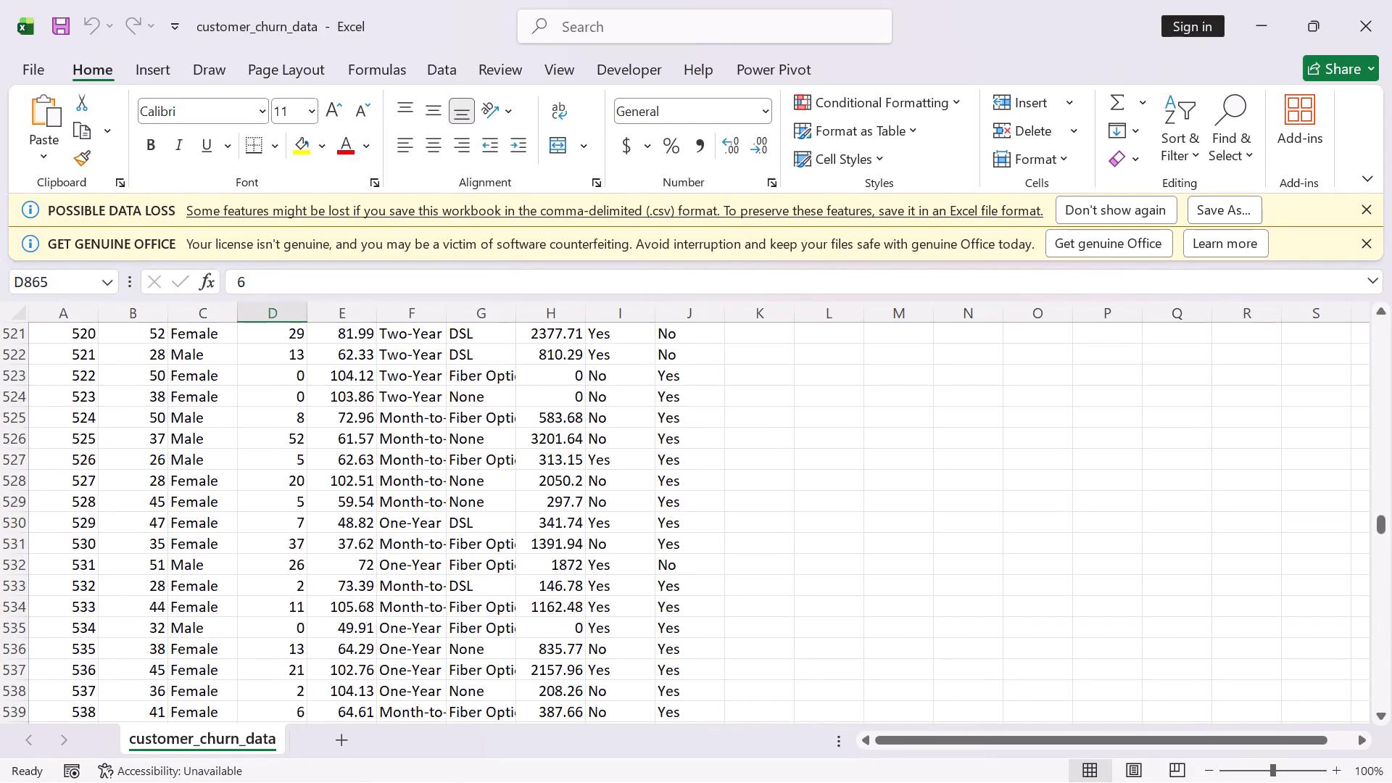
pyautogui.scroll(20, 397, 427)
pyautogui.scroll(20, 397, 427)
pyautogui.scroll(1, 397, 427)
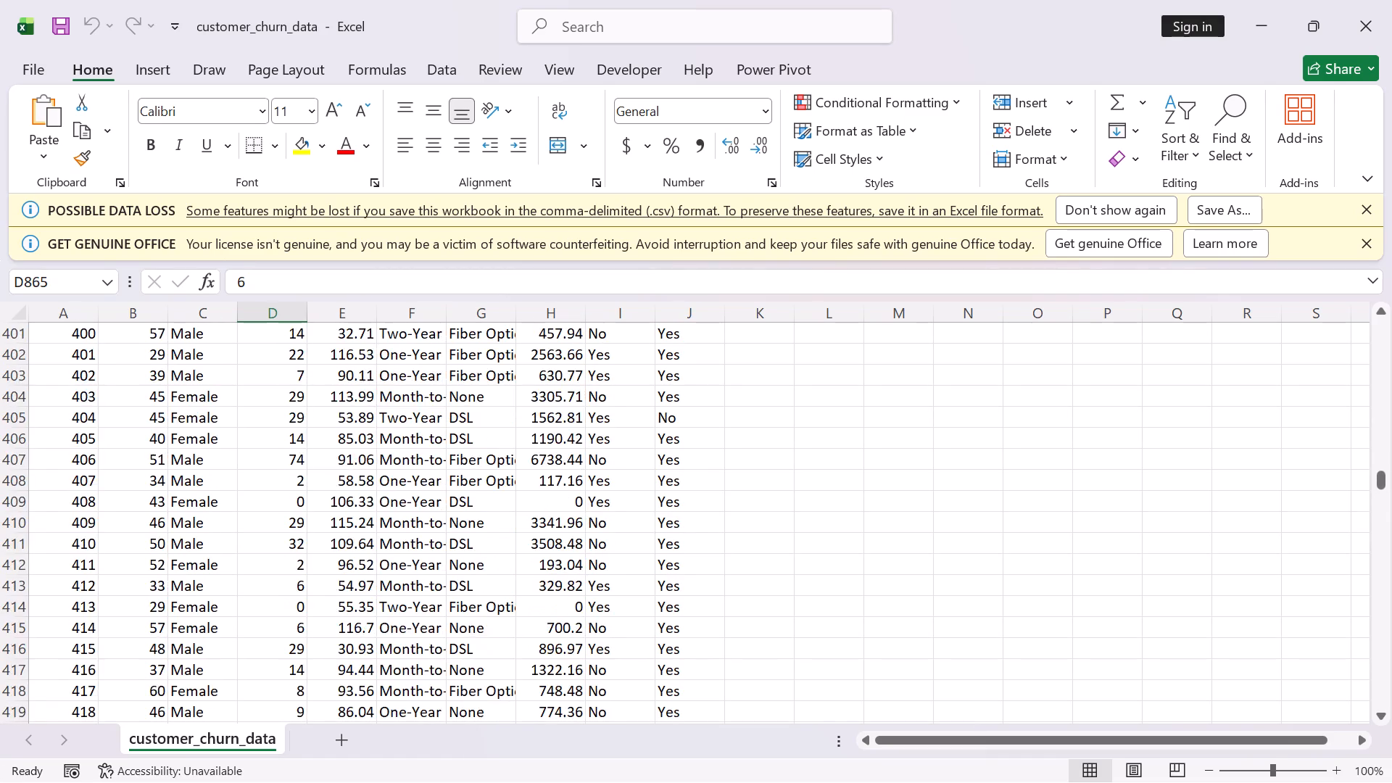
pyautogui.scroll(20, 399, 427)
pyautogui.scroll(2, 399, 427)
pyautogui.middleClick(399, 427)
pyautogui.scroll(14, 399, 431)
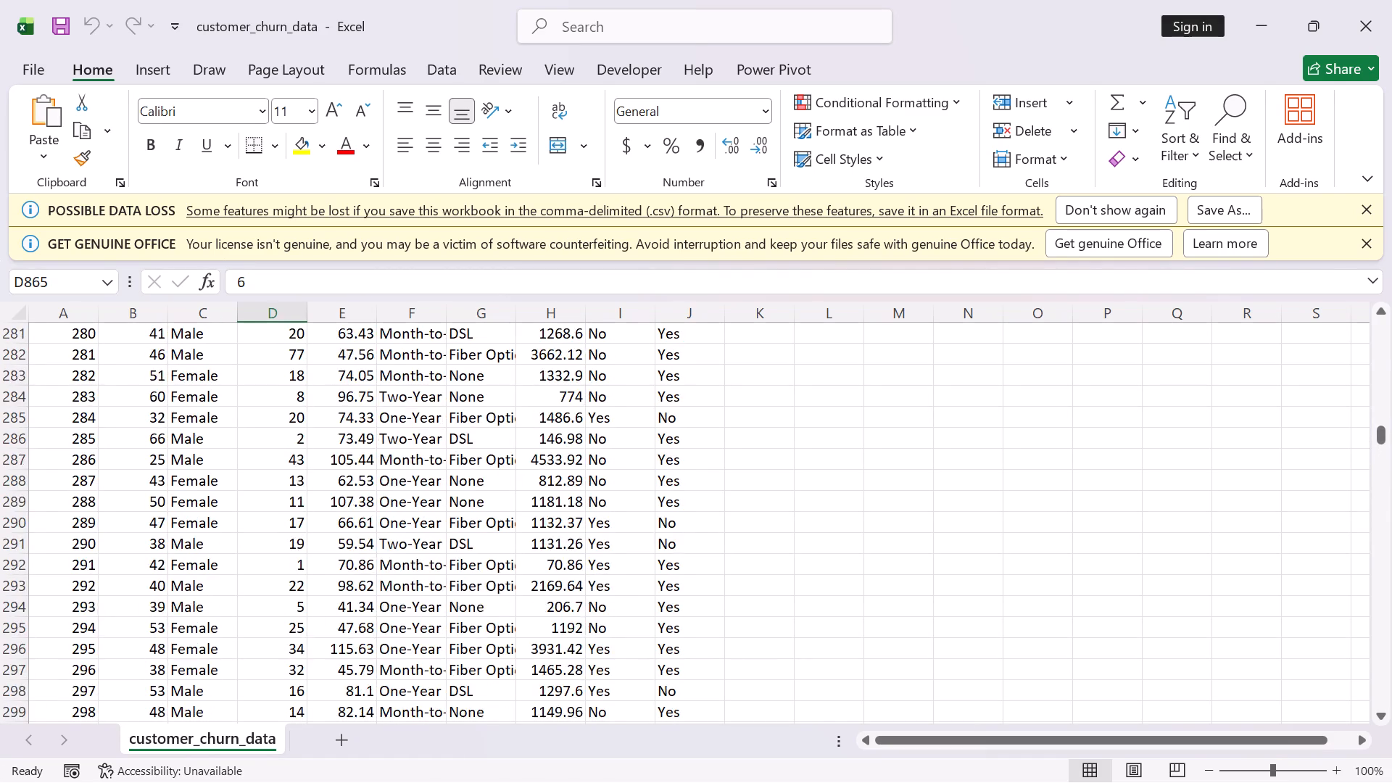
pyautogui.scroll(20, 399, 431)
pyautogui.scroll(20, 399, 431)
pyautogui.scroll(1, 399, 431)
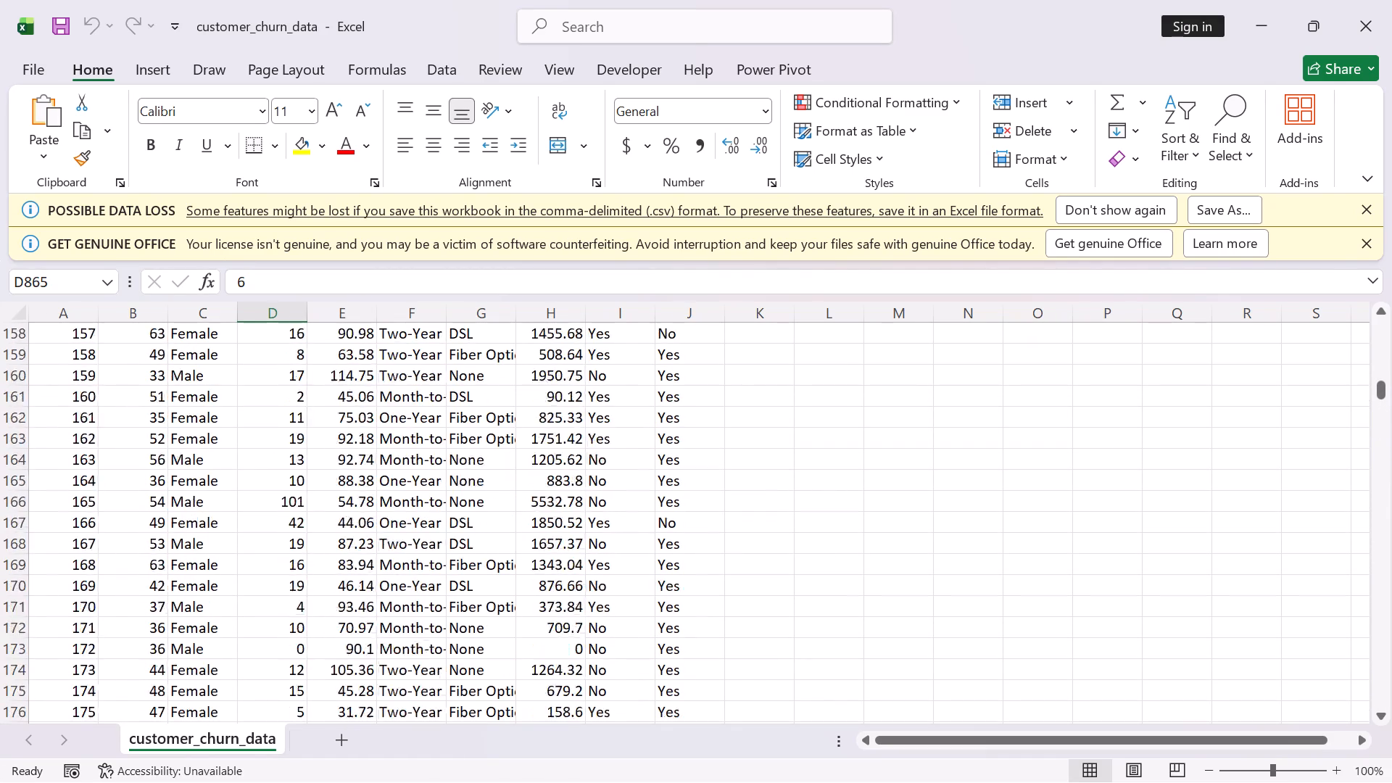
pyautogui.scroll(20, 400, 428)
pyautogui.scroll(20, 400, 428)
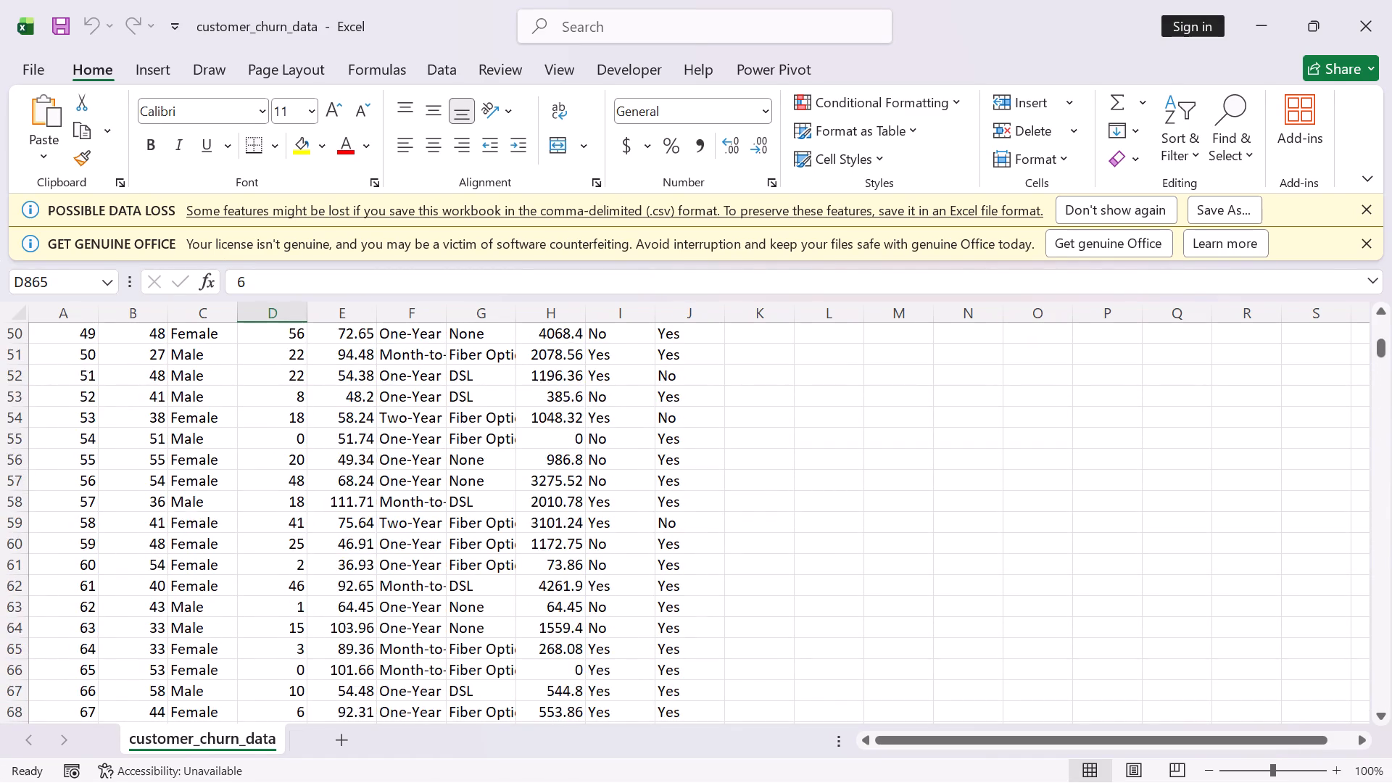
pyautogui.scroll(20, 401, 425)
pyautogui.scroll(9, 401, 425)
# Create a PivotTable on a new worksheet from the customer_churn_data range A1:J1001.
pyautogui.click(540, 464)
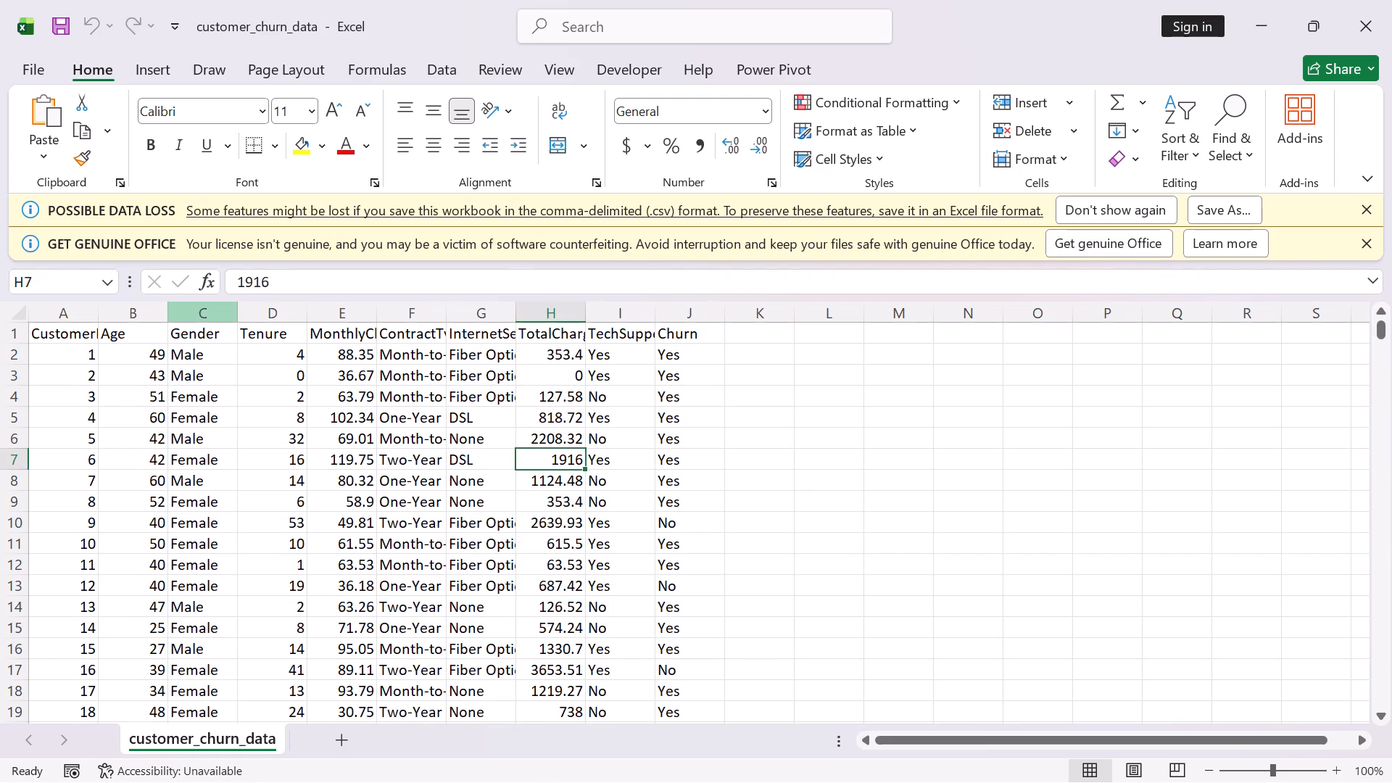
pyautogui.click(123, 406)
pyautogui.click(87, 334)
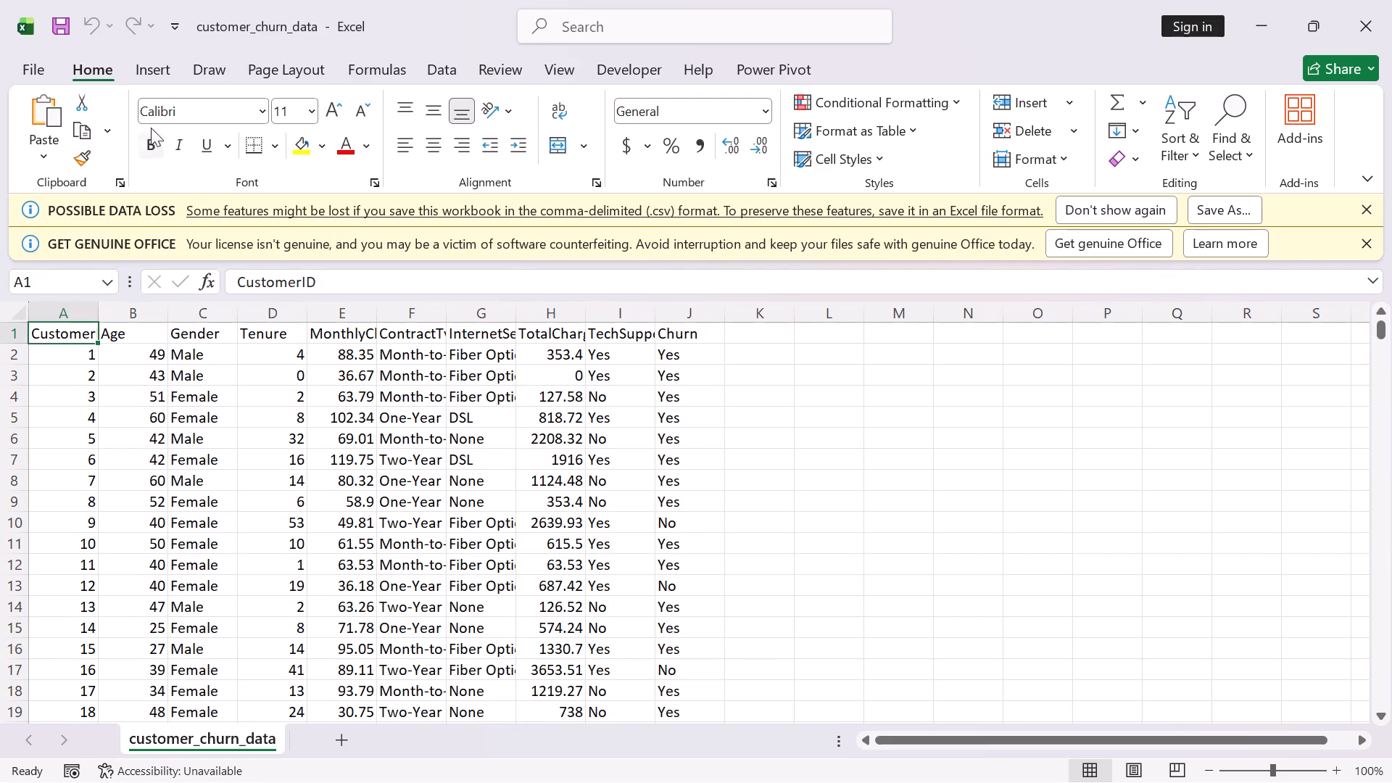
pyautogui.click(142, 60)
pyautogui.click(51, 104)
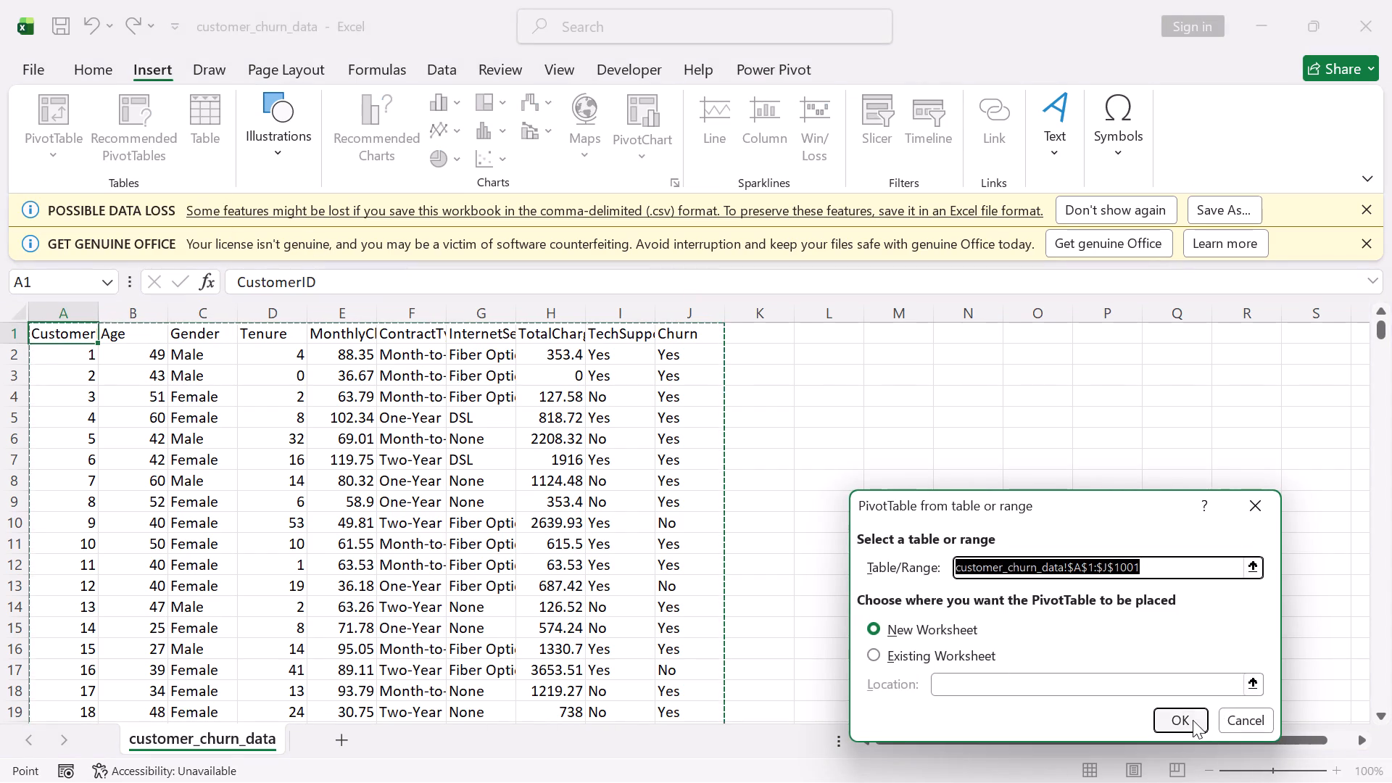
pyautogui.click(1190, 720)
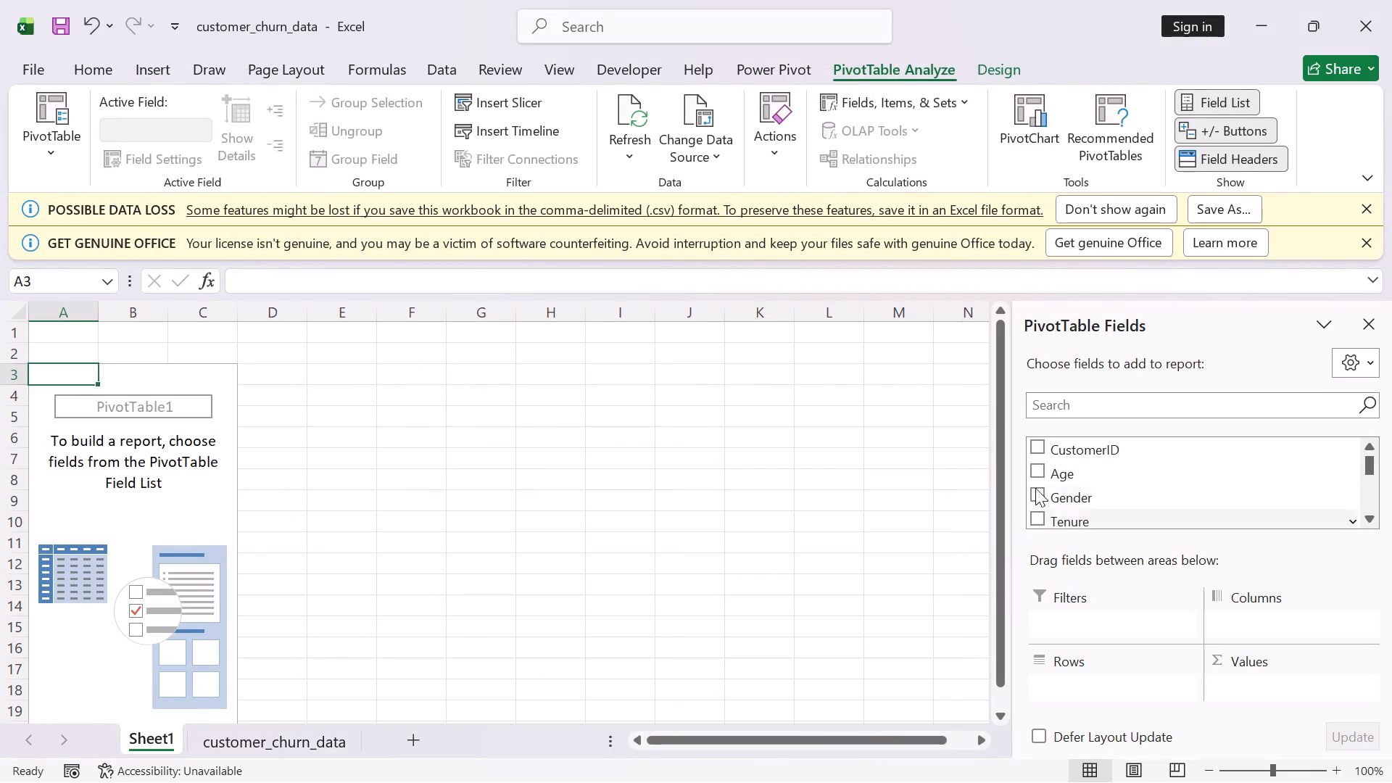
# Add the Age field as the PivotTable's values and the Gender field as its rows.
pyautogui.click(1040, 476)
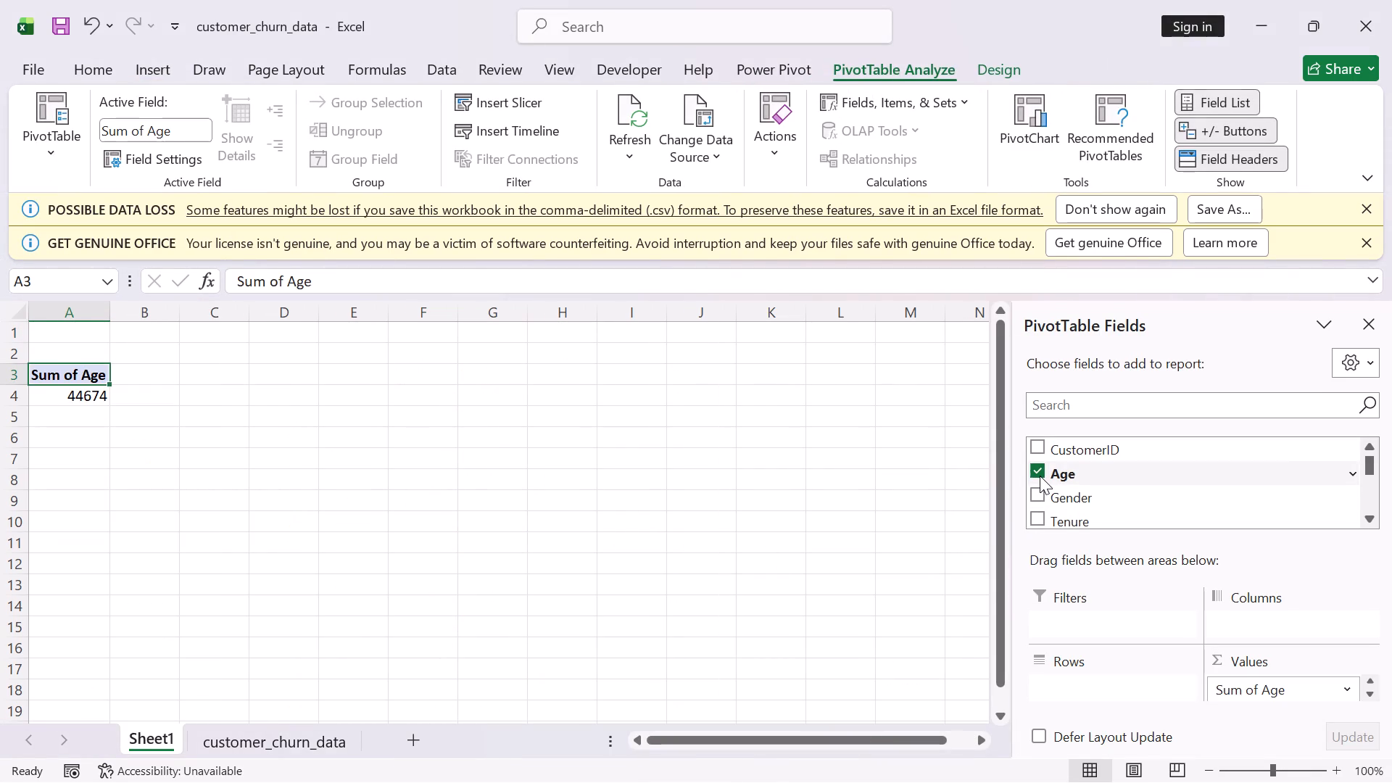
pyautogui.scroll(-1, 1102, 493)
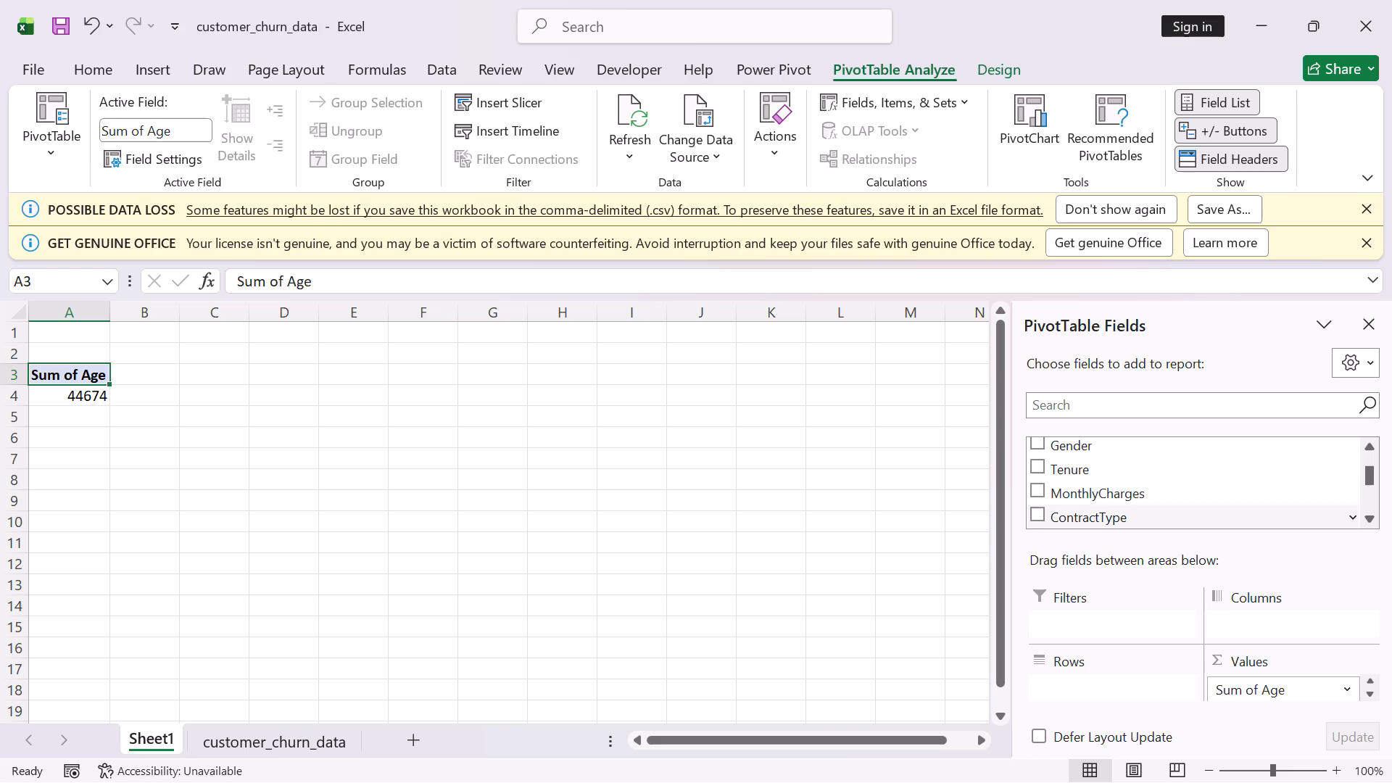
pyautogui.scroll(-4, 1161, 510)
pyautogui.scroll(1, 1162, 509)
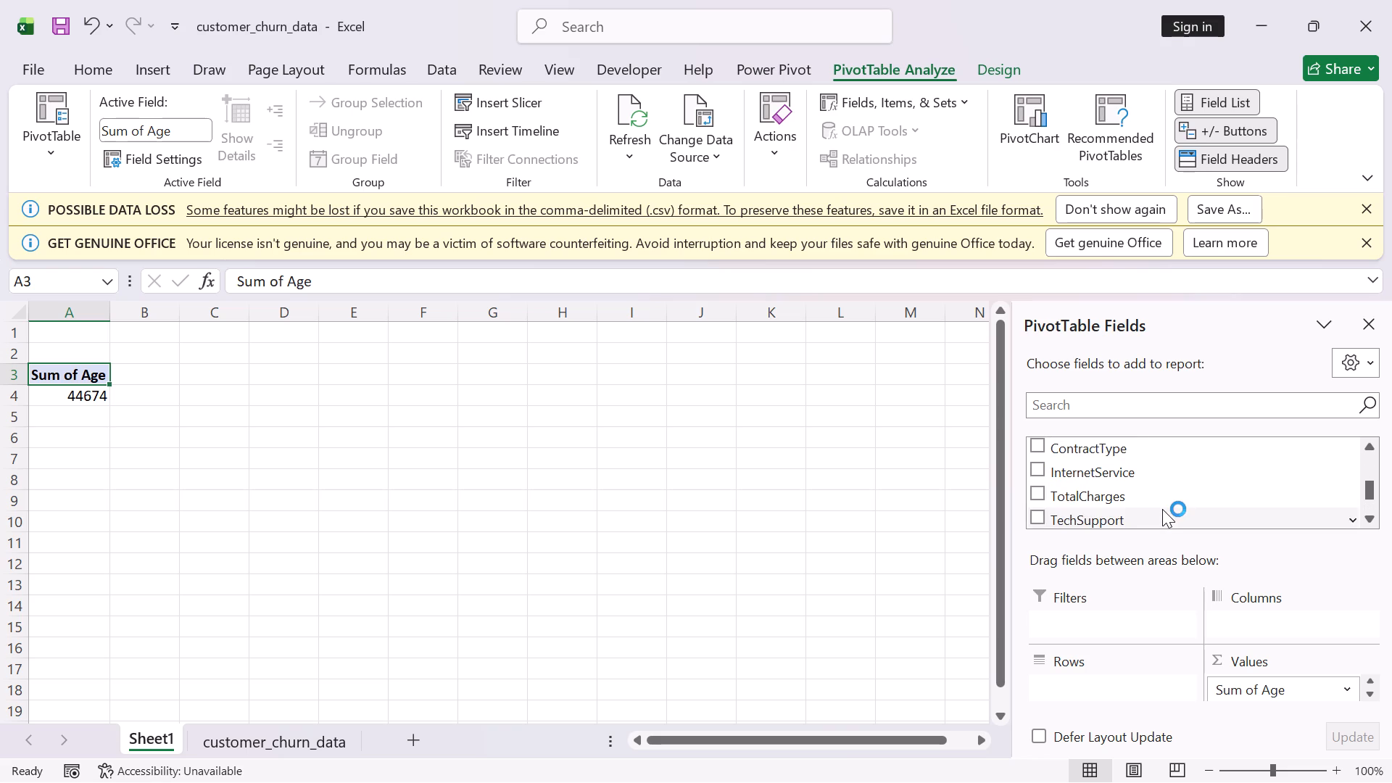
pyautogui.scroll(5, 1162, 509)
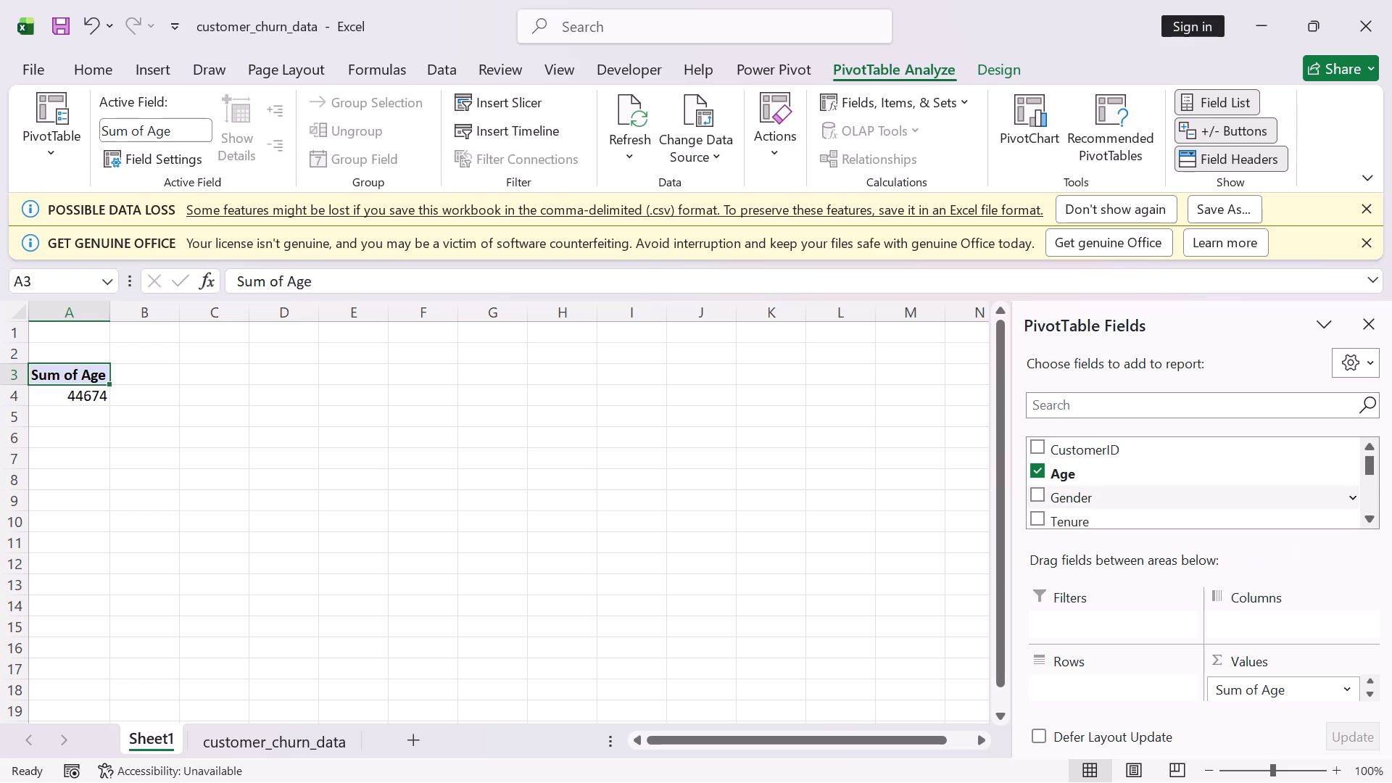
pyautogui.scroll(-1, 1176, 495)
pyautogui.scroll(1, 1176, 495)
pyautogui.click(1032, 494)
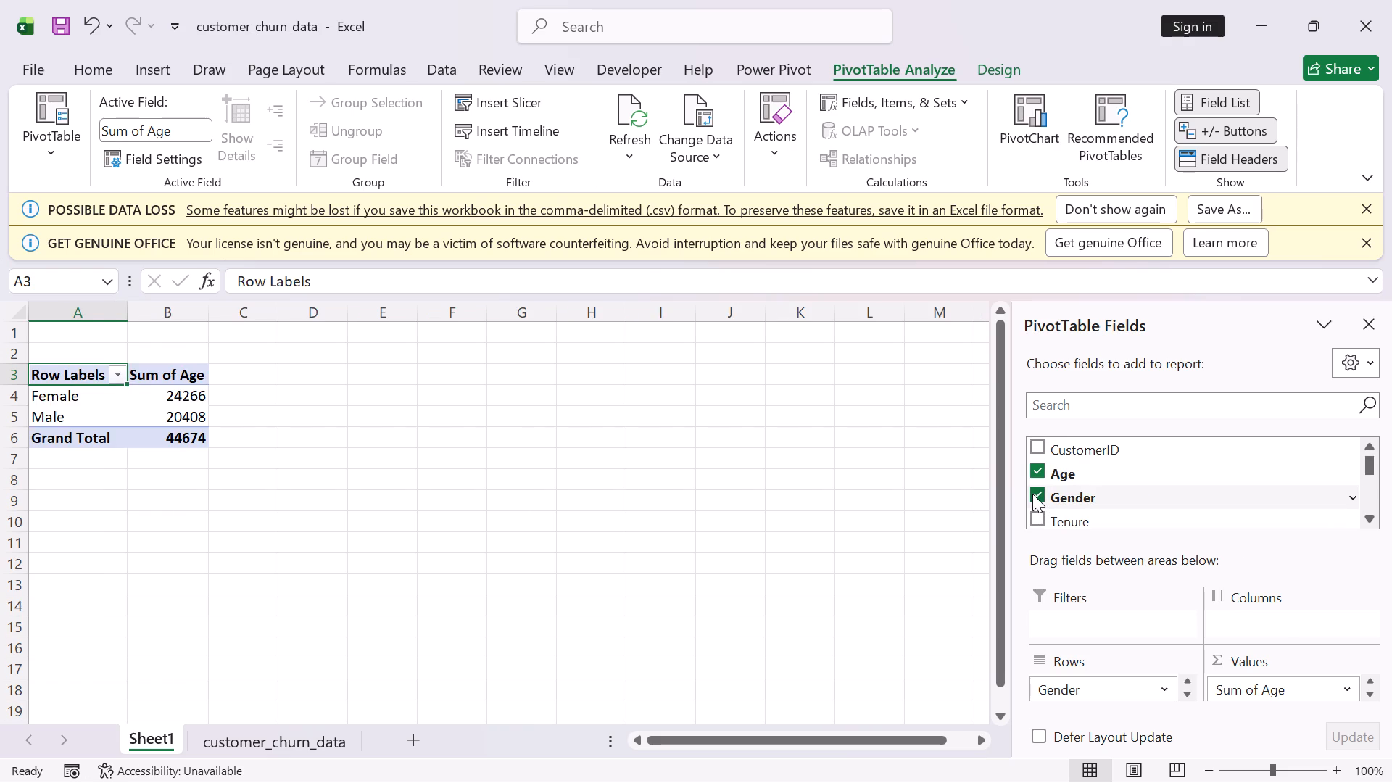
# Change the Age value field to be summarized by Count.
pyautogui.click(152, 373)
pyautogui.doubleClick(152, 373)
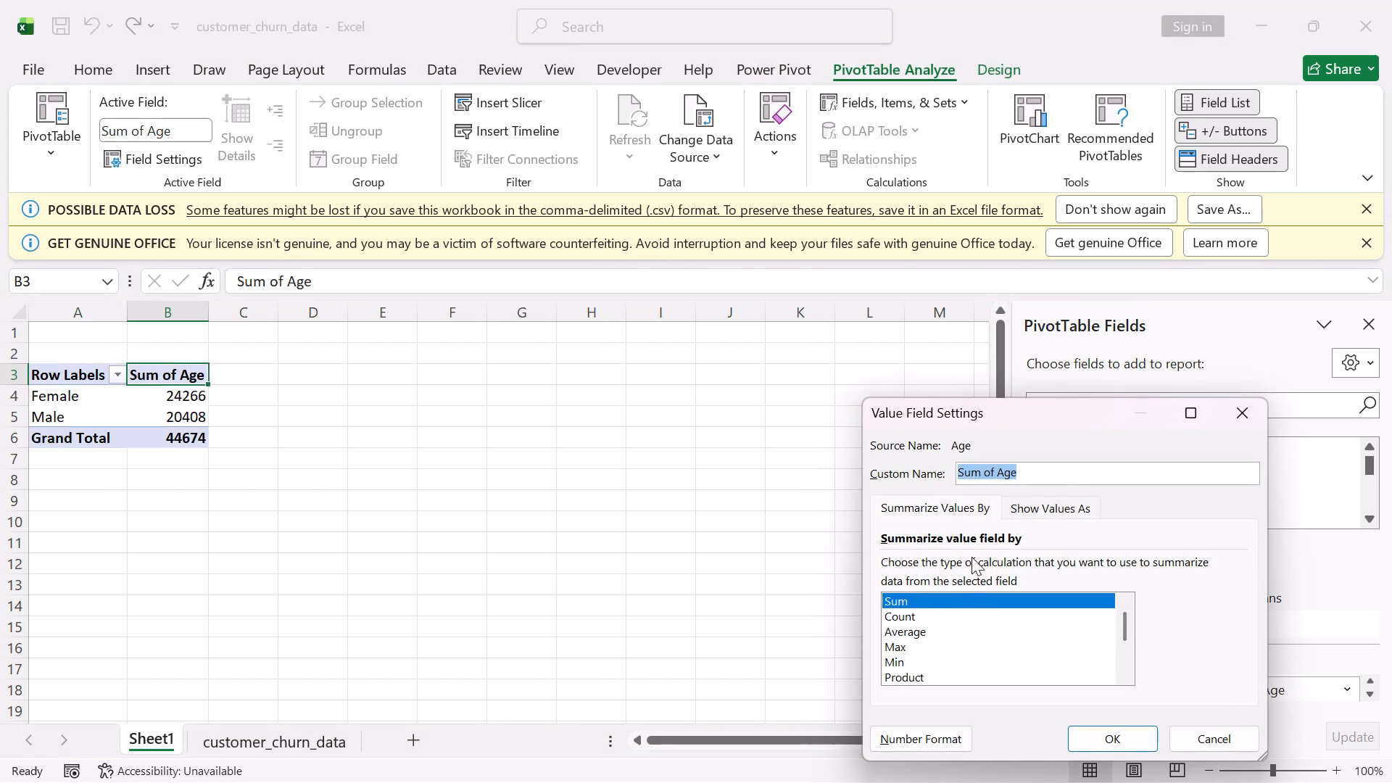
pyautogui.click(911, 631)
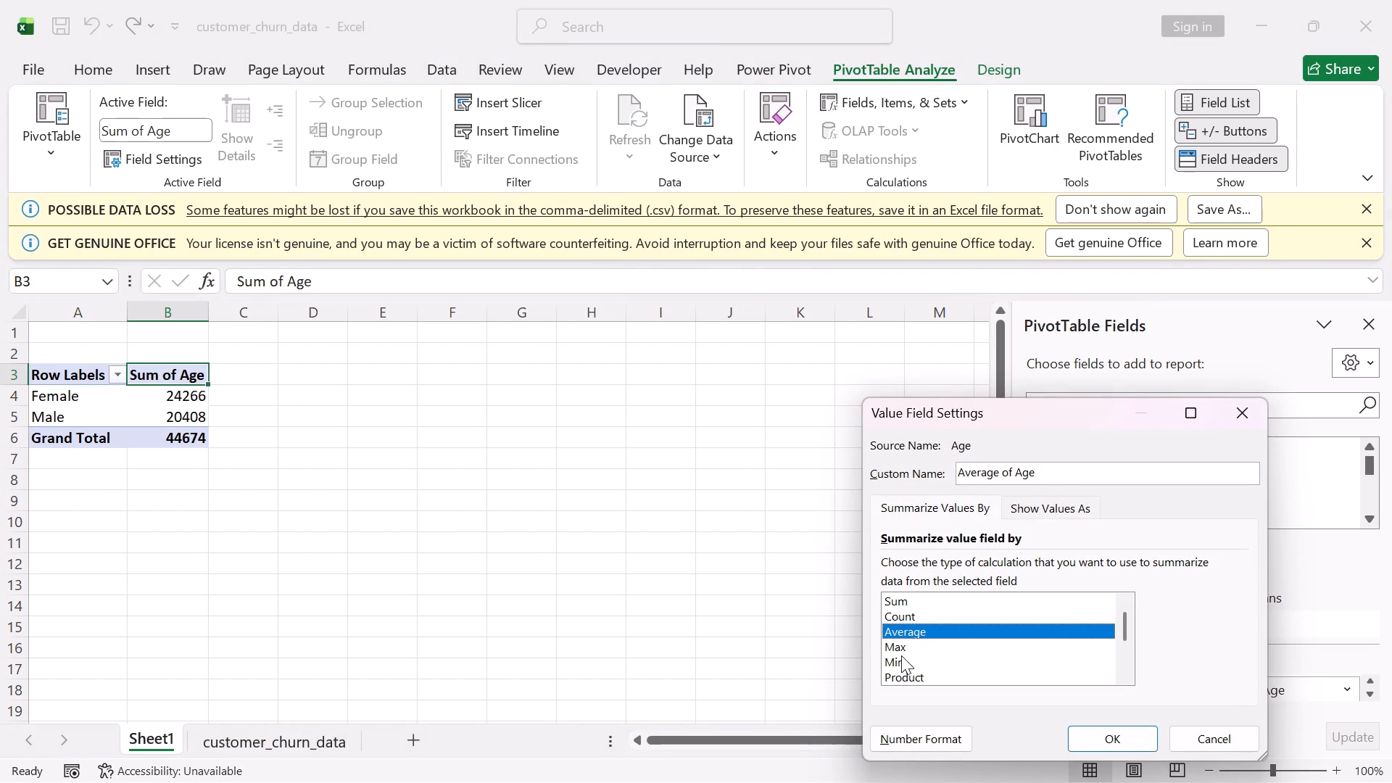
pyautogui.click(912, 608)
pyautogui.click(1109, 737)
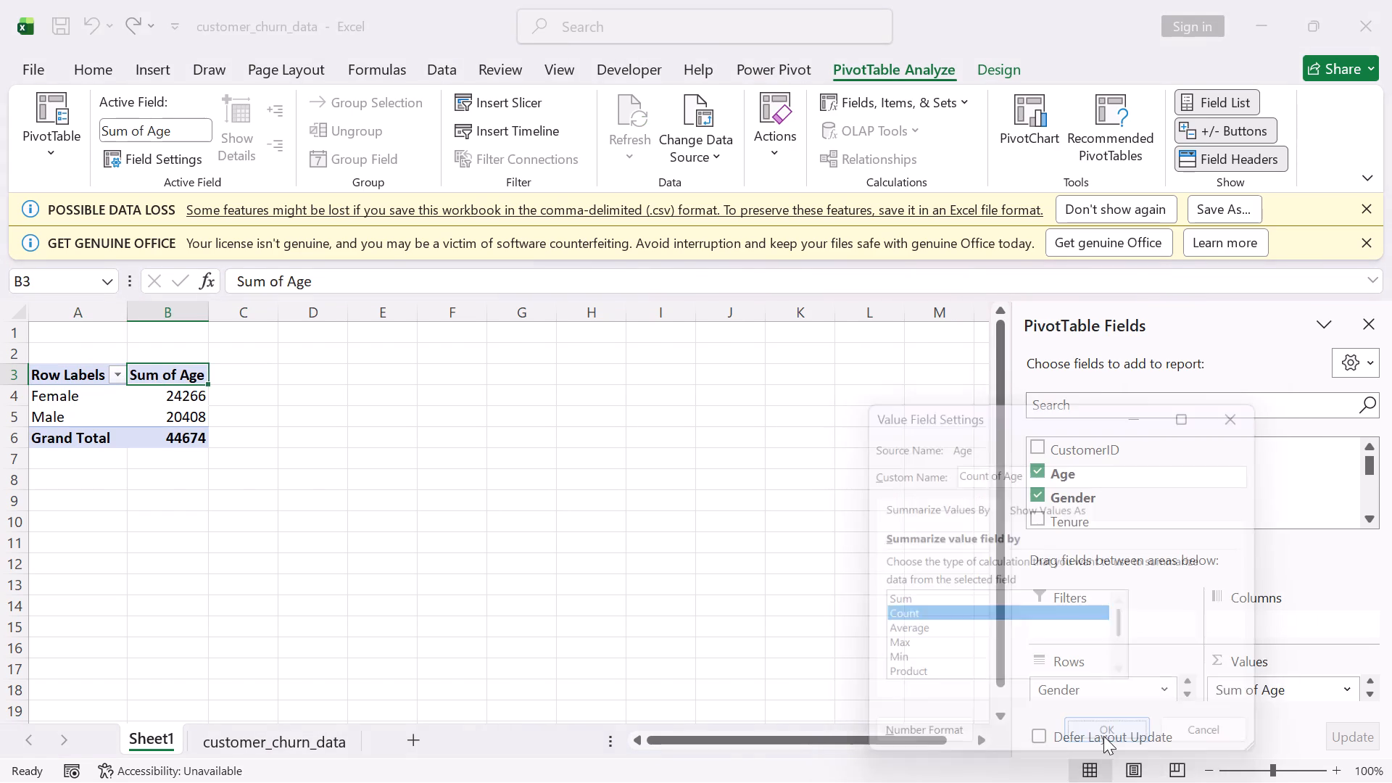
pyautogui.click(268, 426)
# Insert a 2-D pie chart of the Count of Age by Gender PivotTable.
pyautogui.click(170, 382)
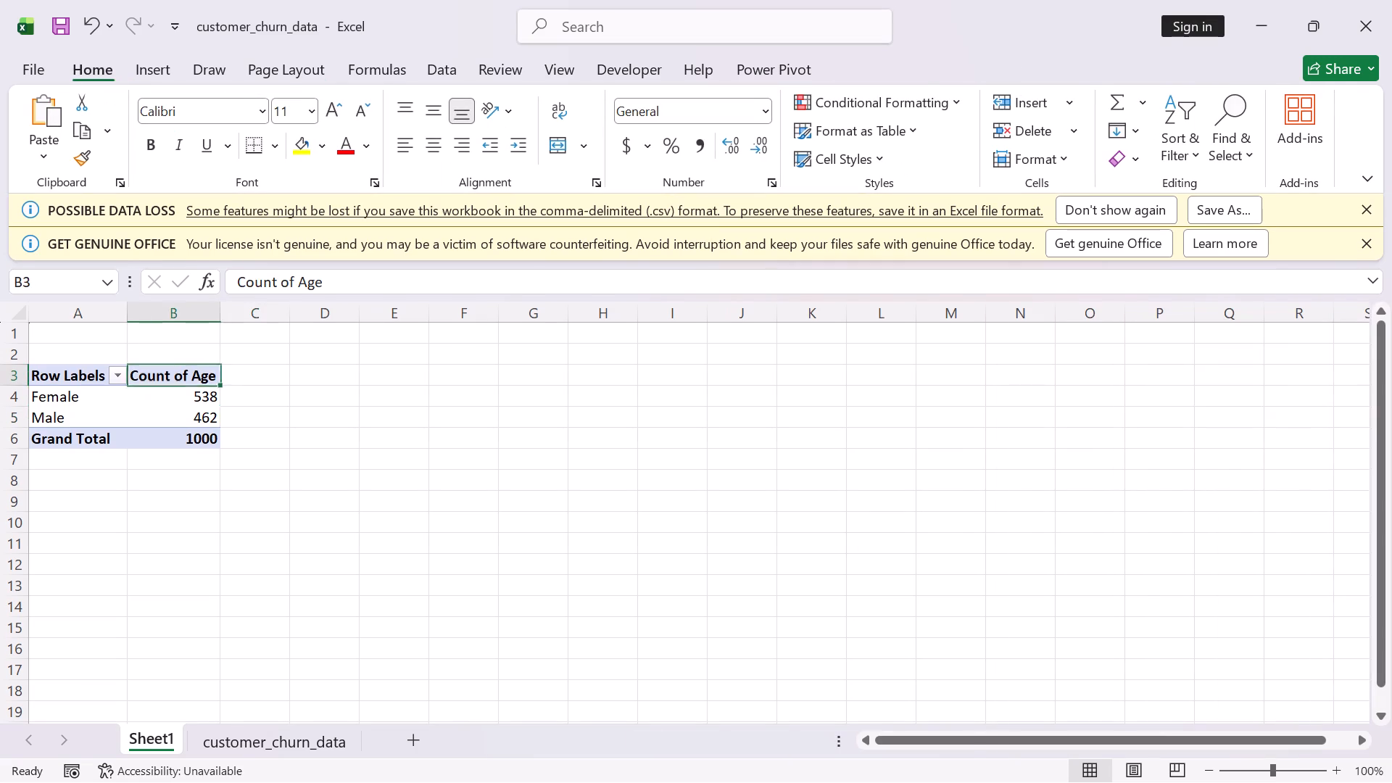
pyautogui.click(176, 407)
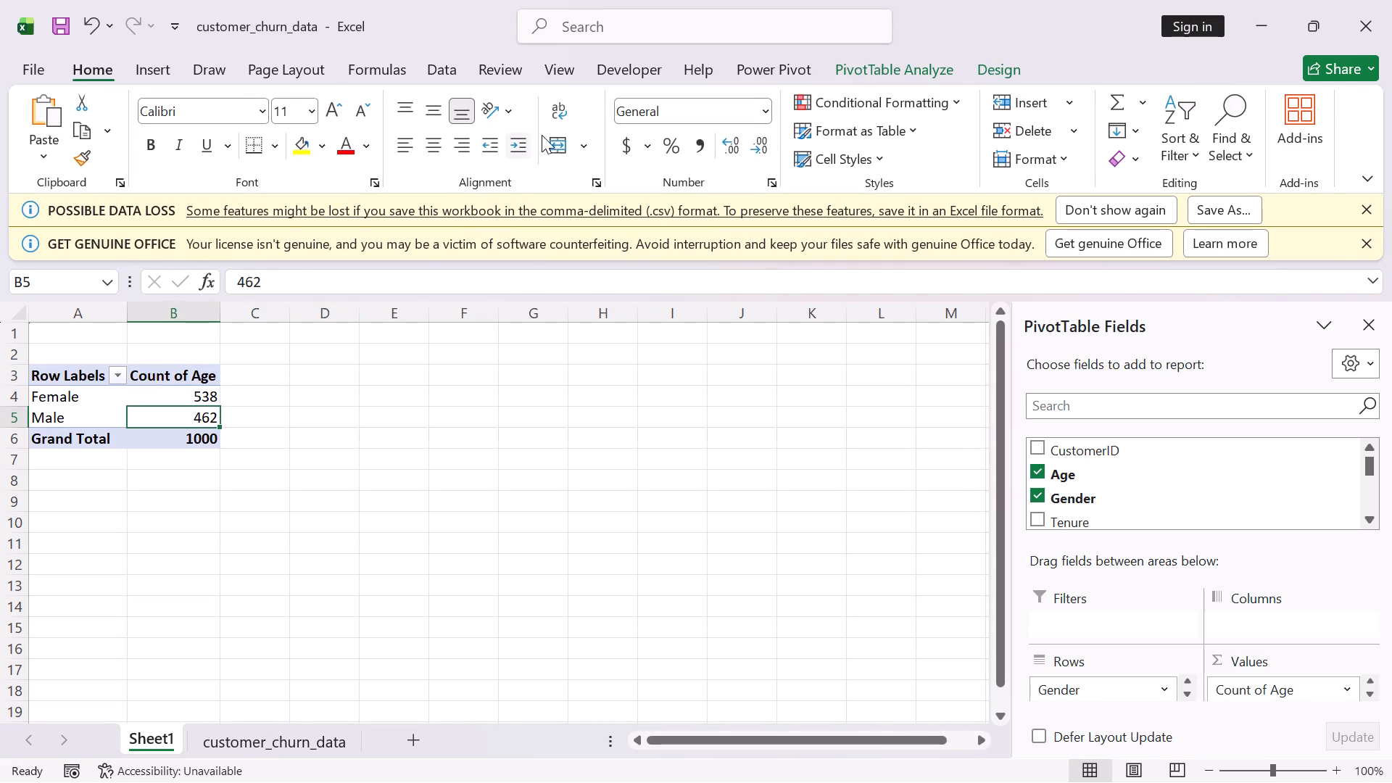
pyautogui.click(152, 67)
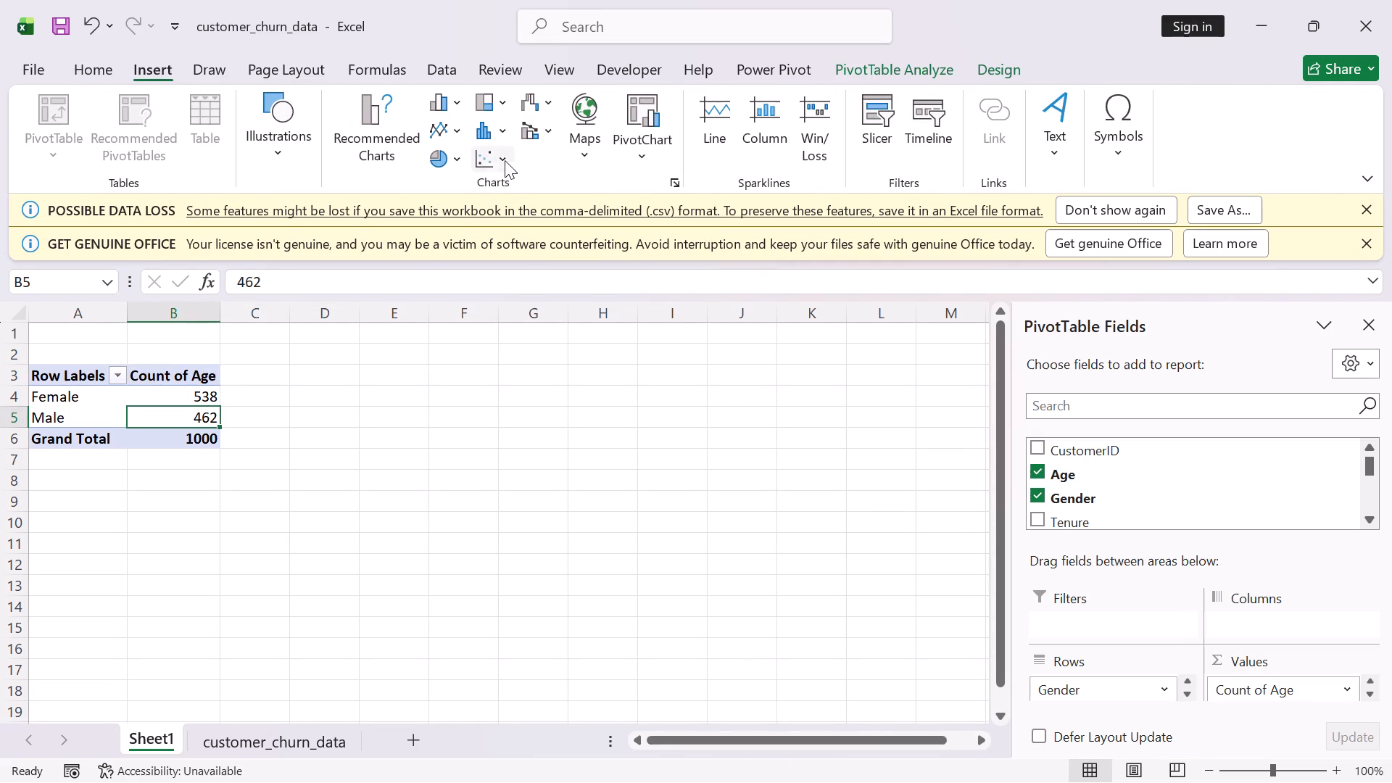
pyautogui.click(459, 158)
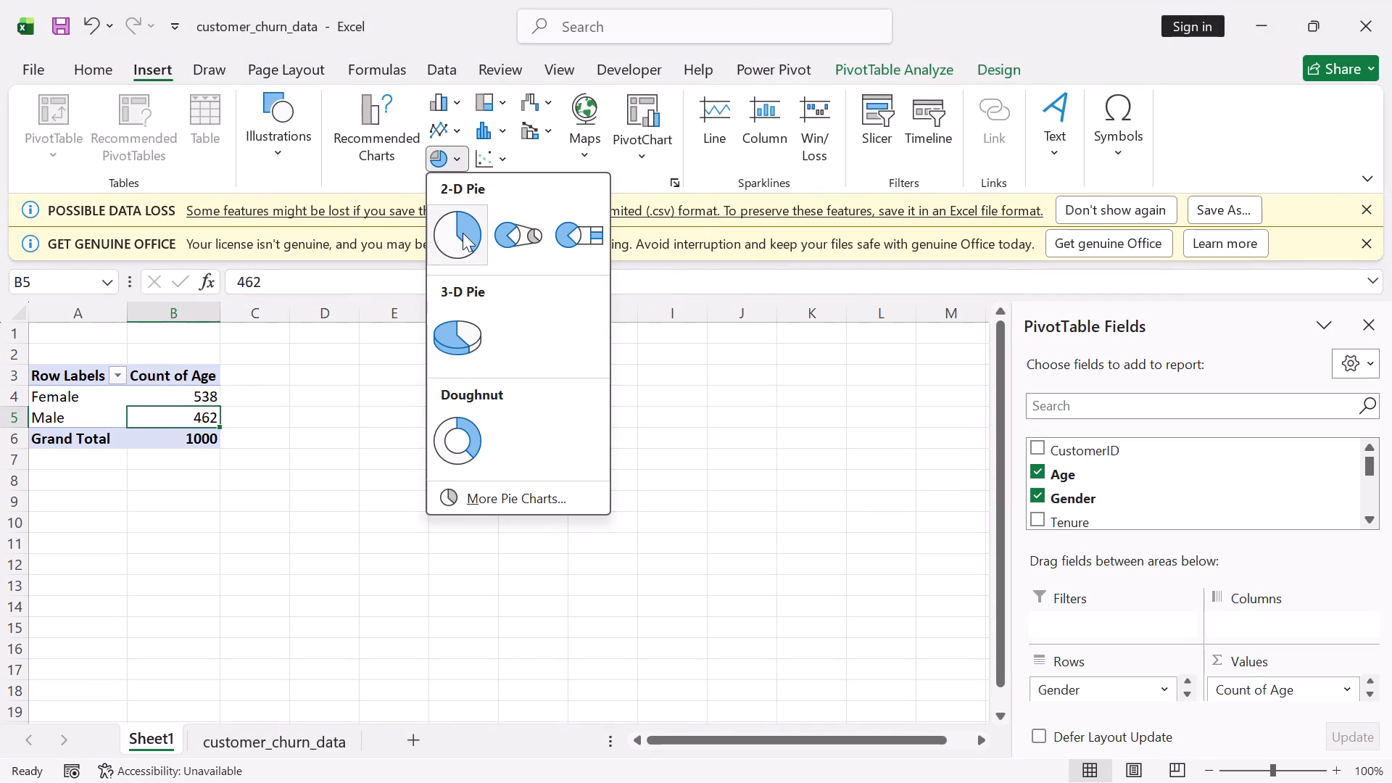
pyautogui.click(463, 233)
# Hide all field buttons on the gender pie chart and deselect the chart.
pyautogui.scroll(-1, 646, 418)
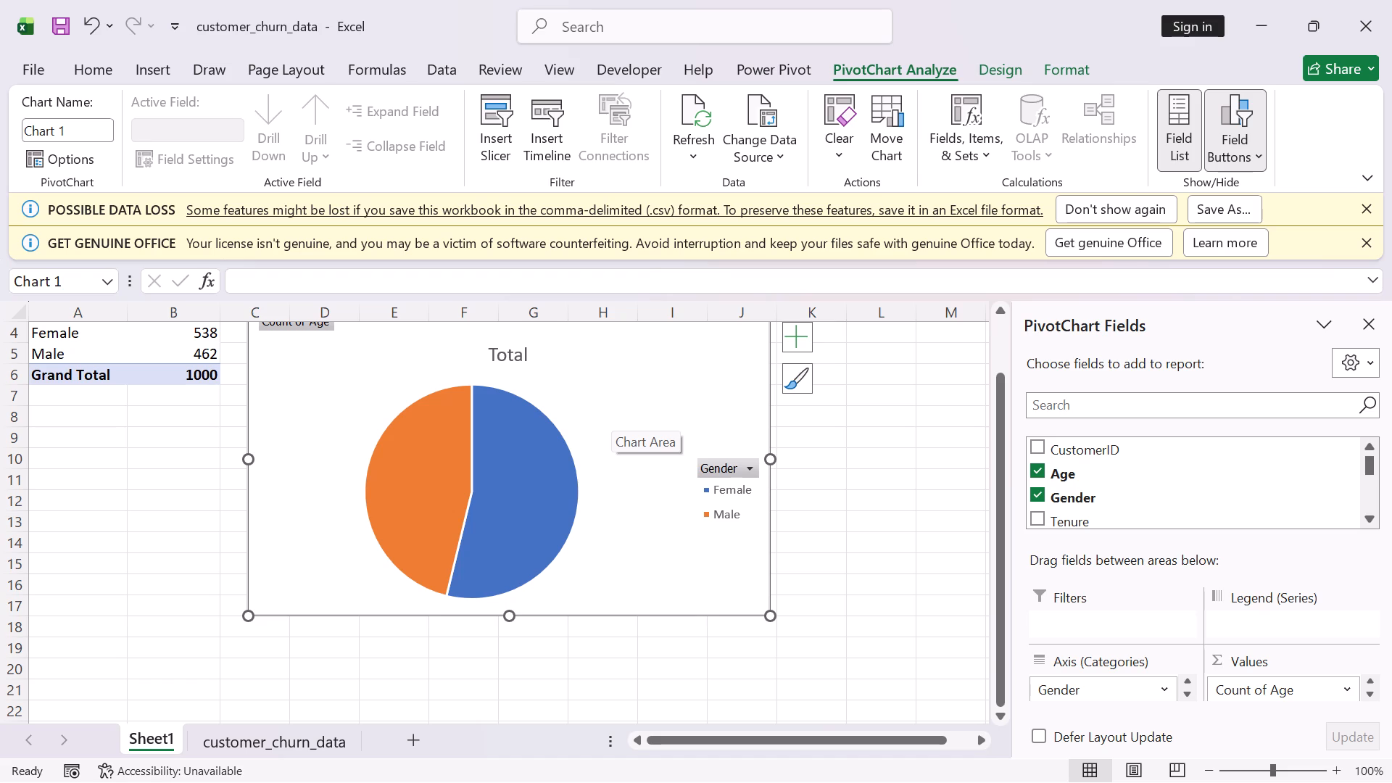
pyautogui.scroll(3, 719, 433)
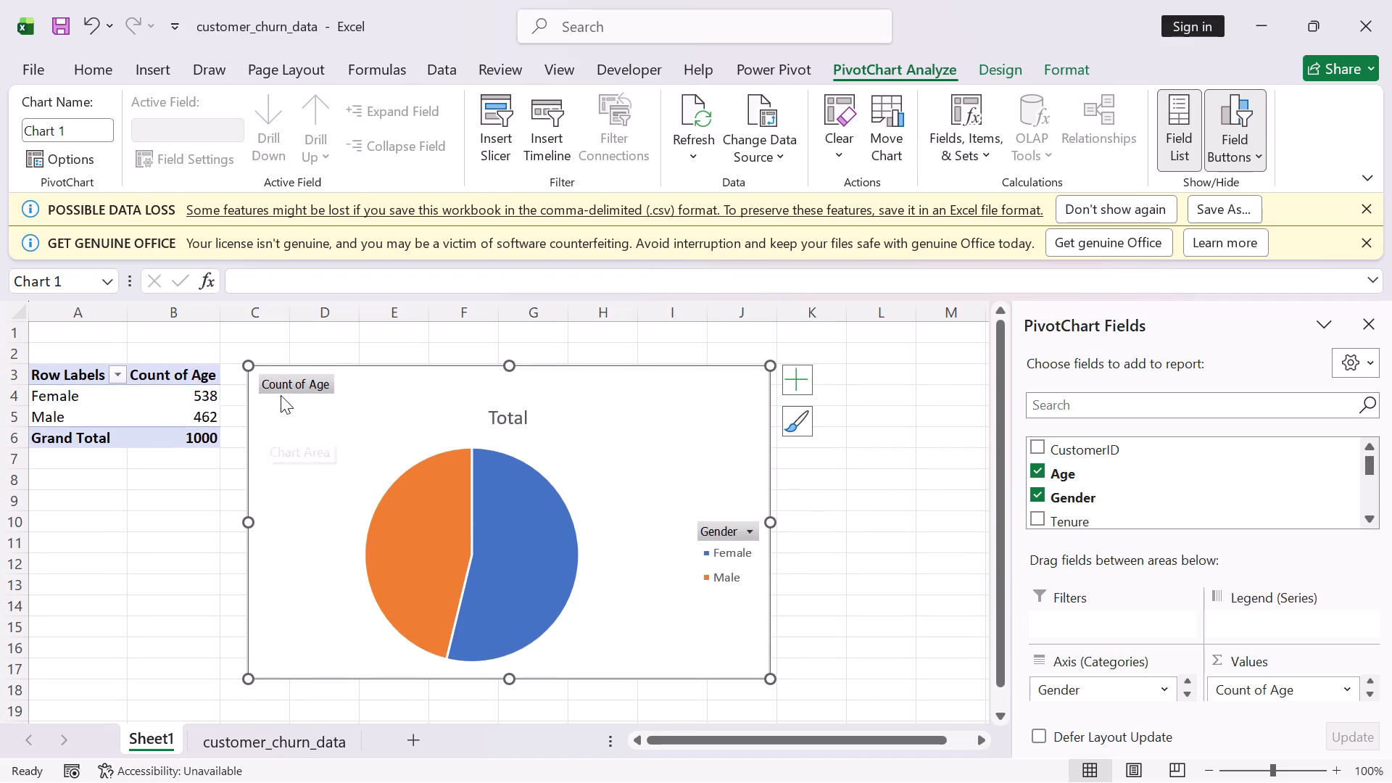
pyautogui.click(291, 376)
pyautogui.click(1232, 138)
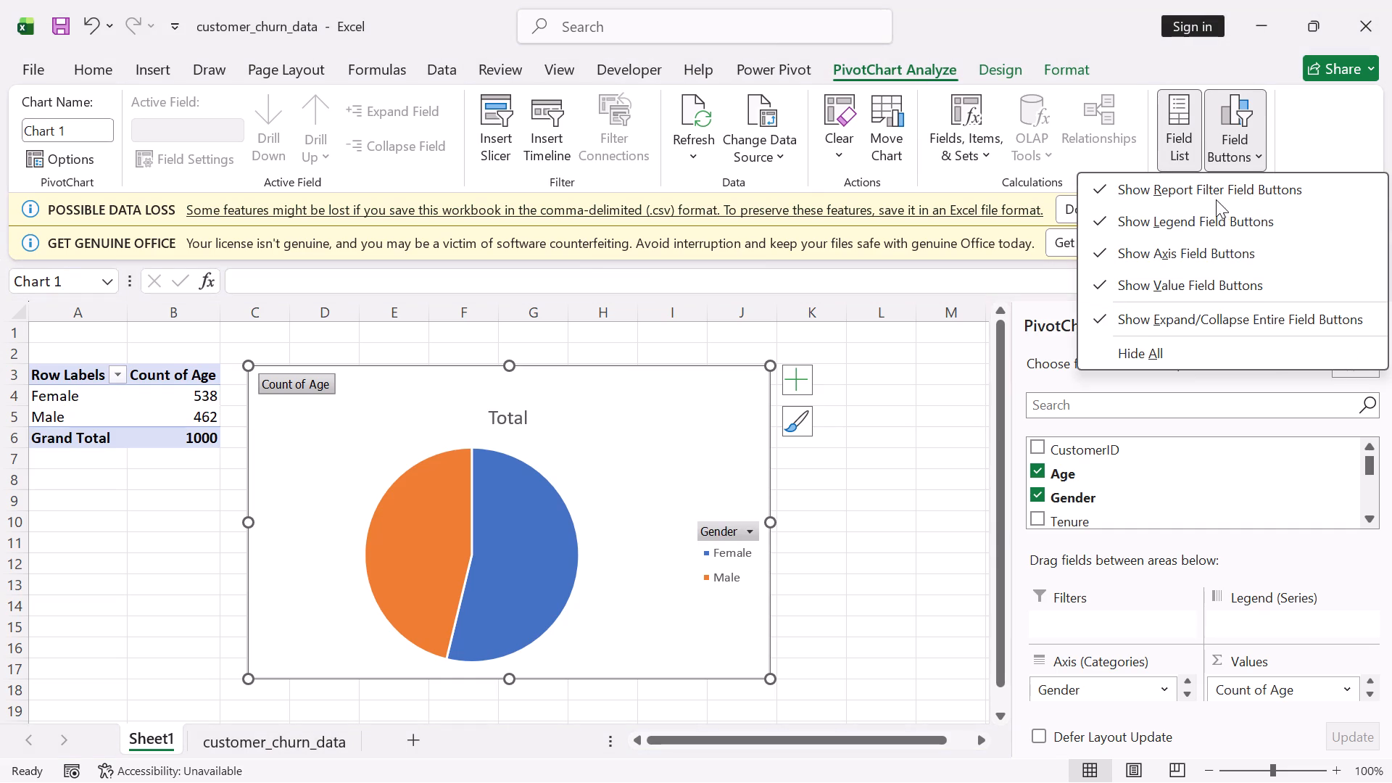
pyautogui.click(1243, 115)
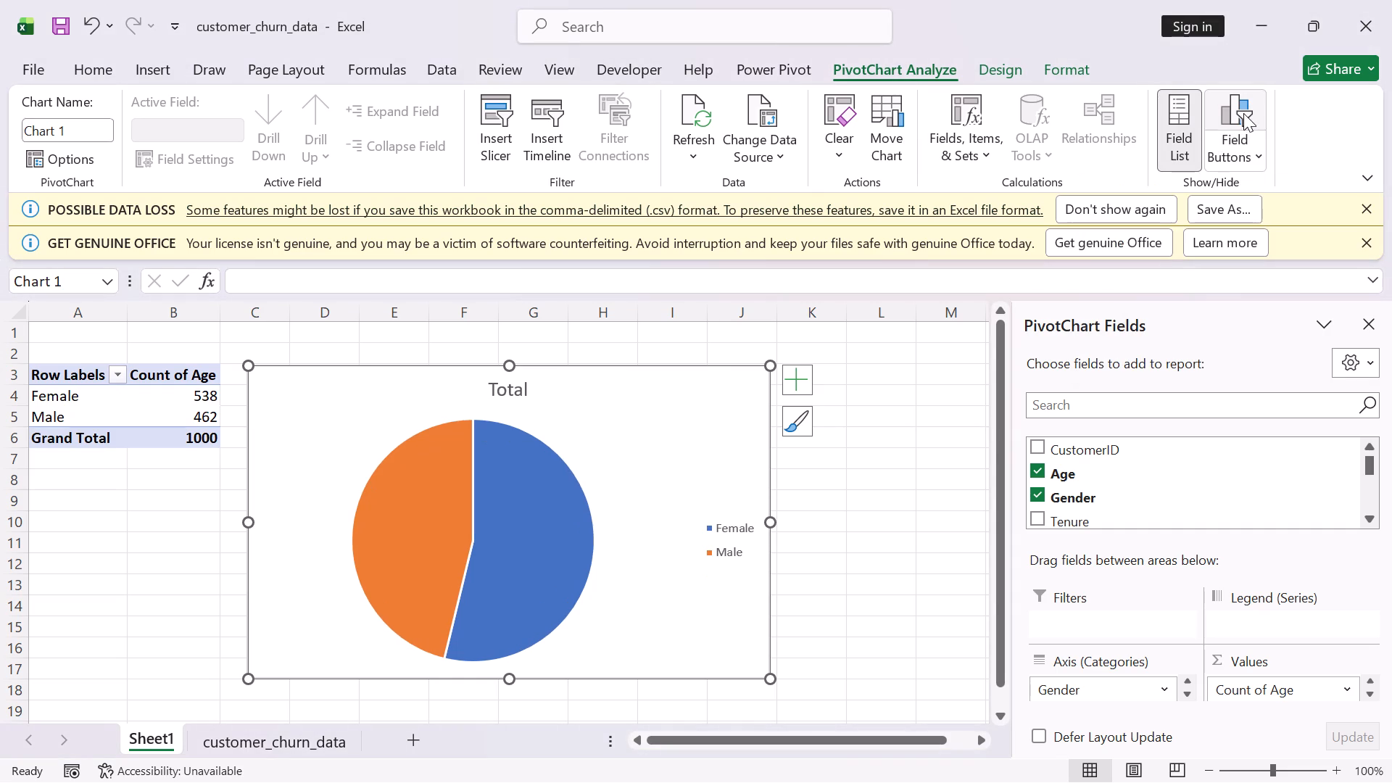
pyautogui.click(993, 469)
pyautogui.click(866, 484)
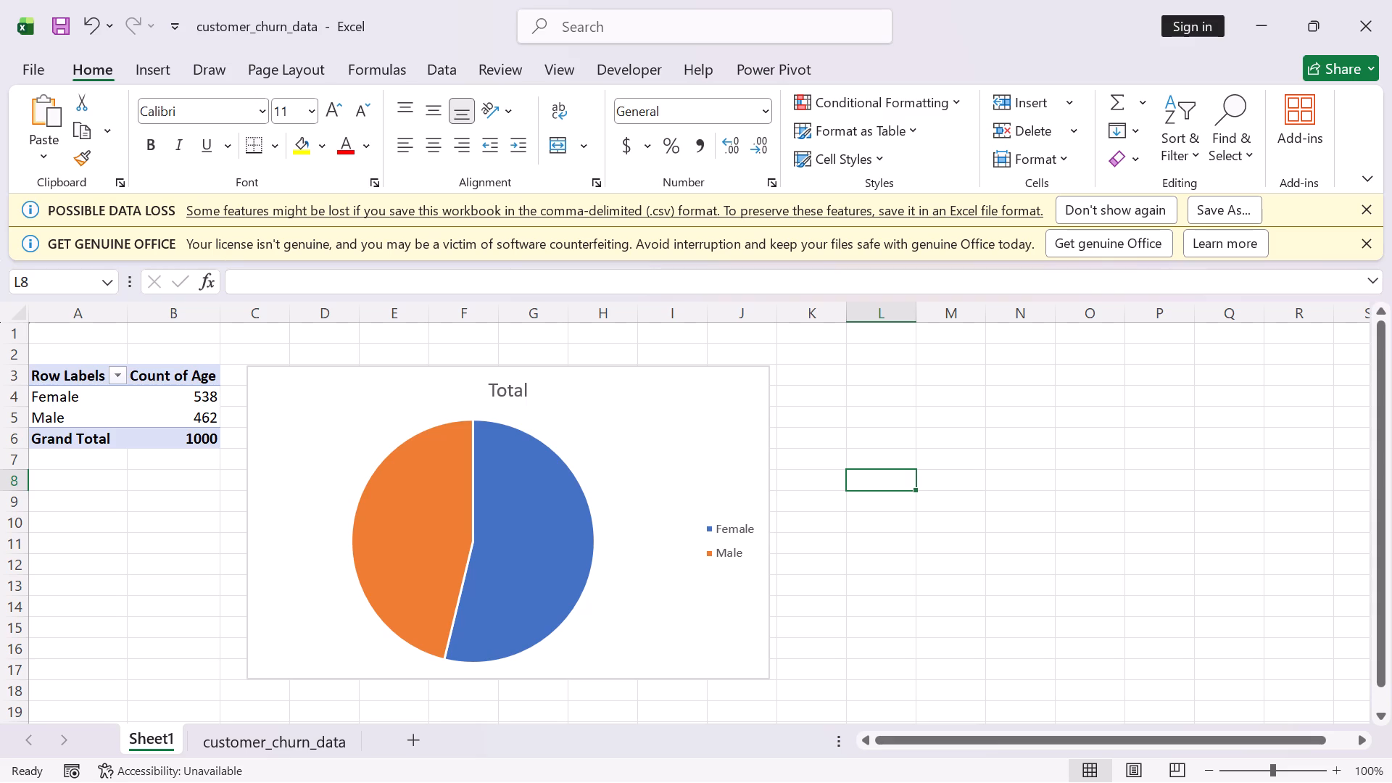
# Create another PivotTable from the customer_churn_data range $A$1:$J$1001 on a new worksheet.
pyautogui.click(273, 739)
pyautogui.click(41, 60)
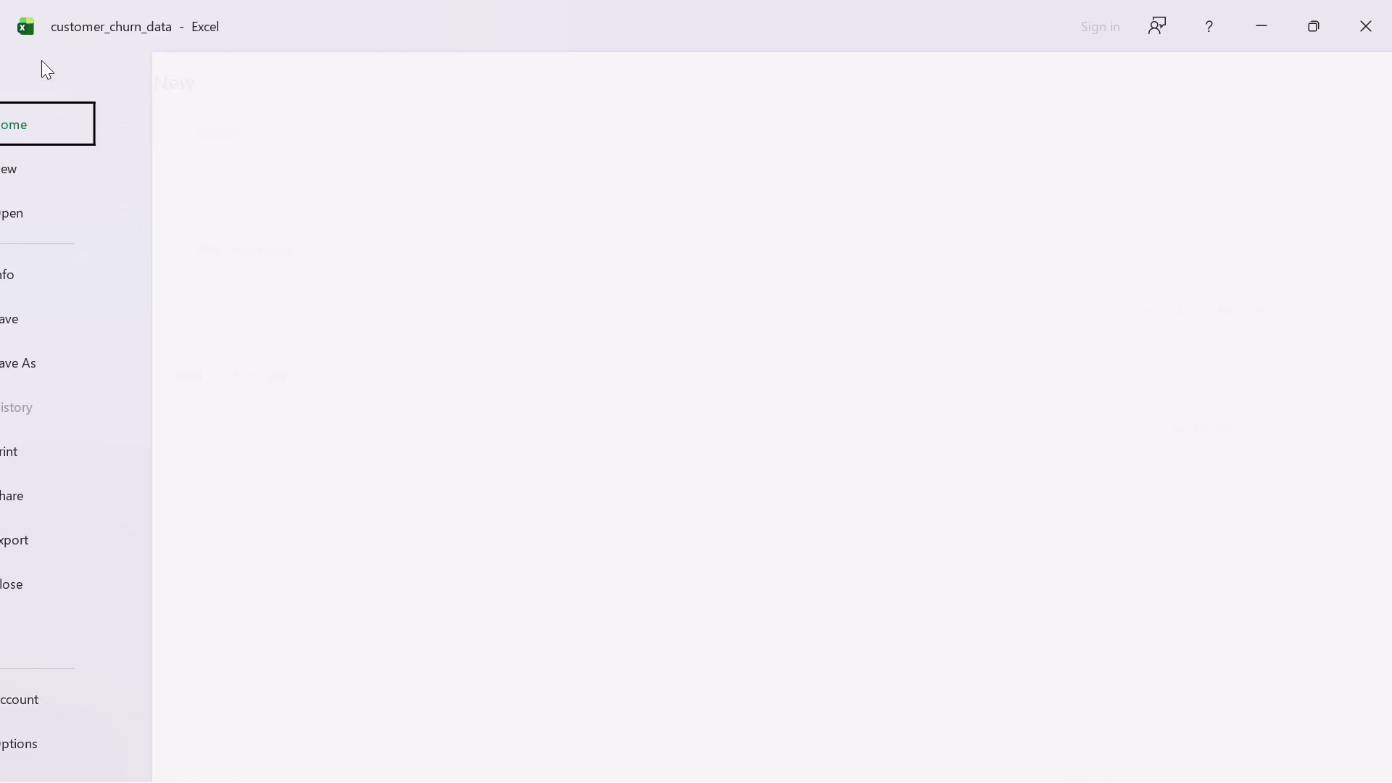
pyautogui.click(24, 75)
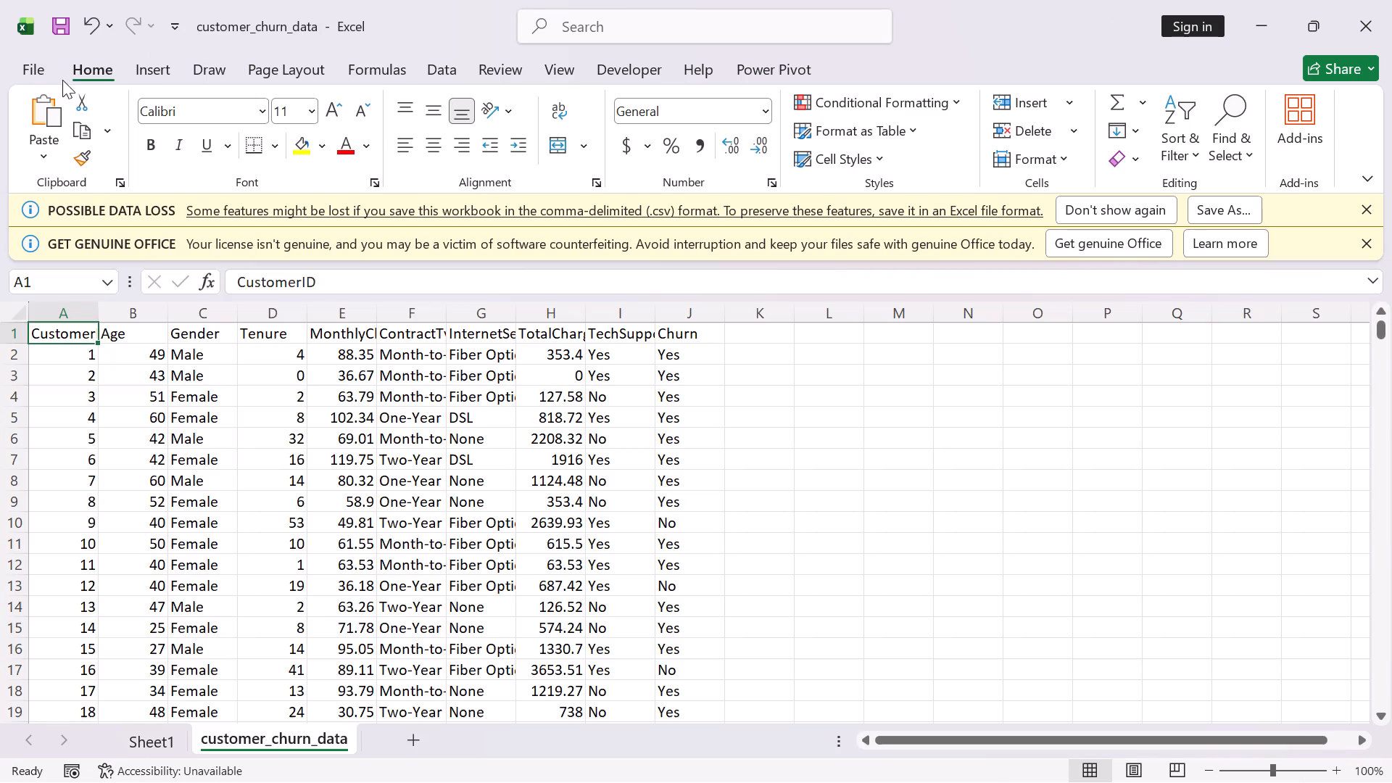
pyautogui.click(155, 67)
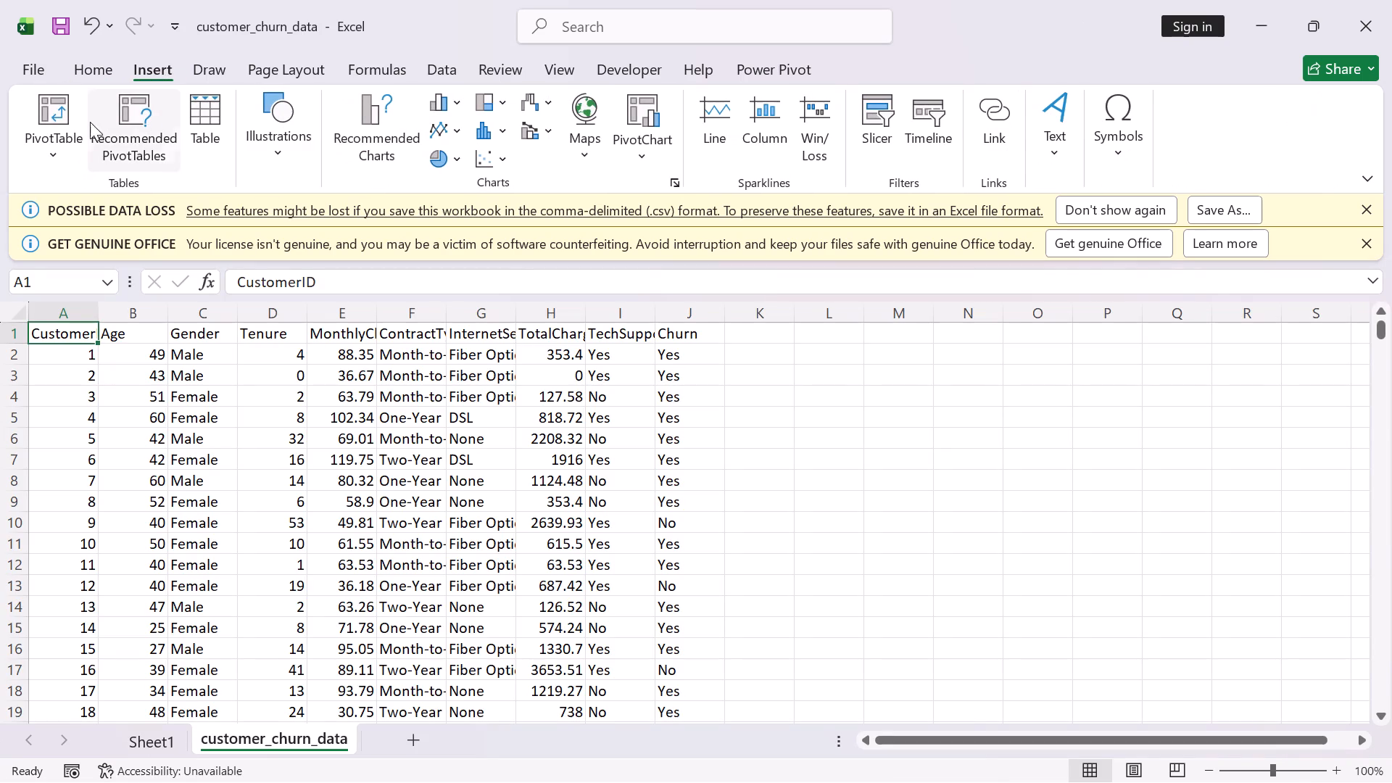
pyautogui.click(46, 99)
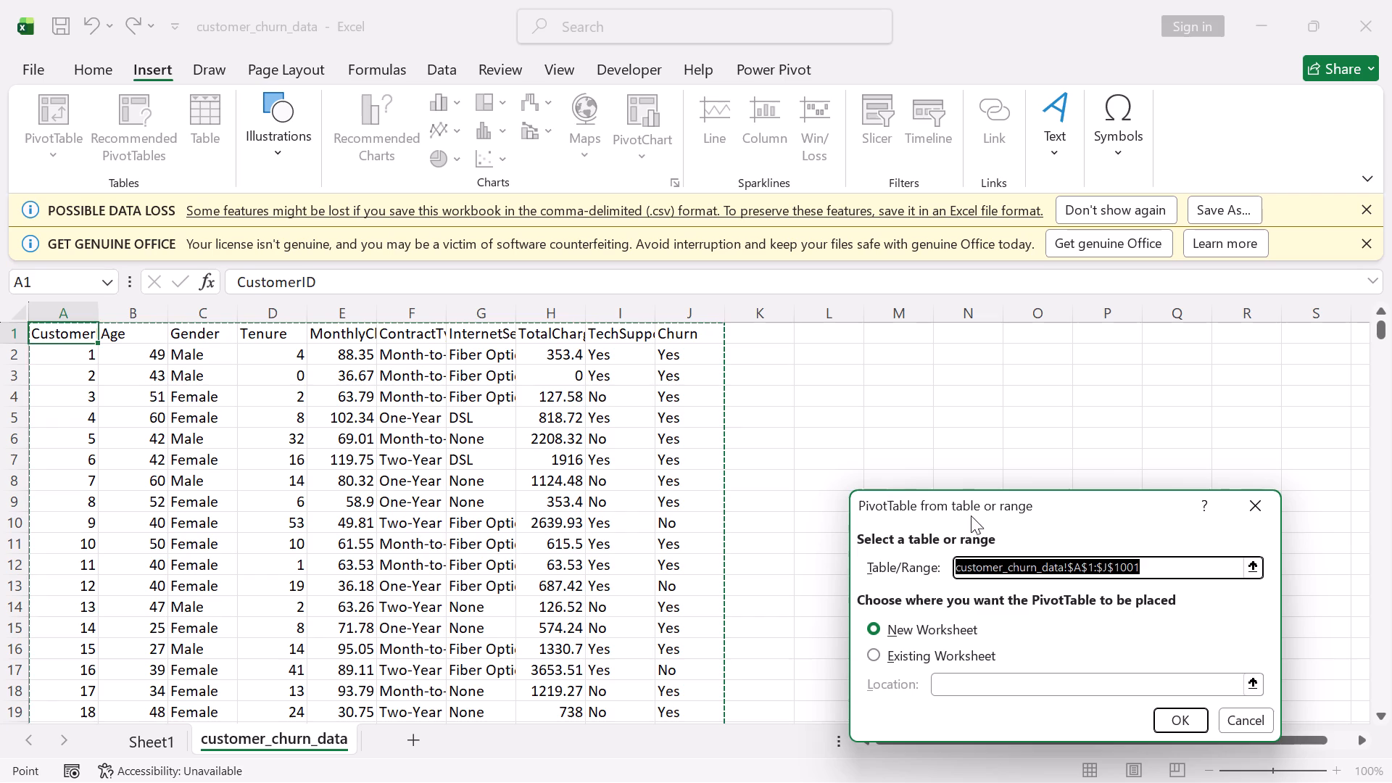
pyautogui.click(1192, 718)
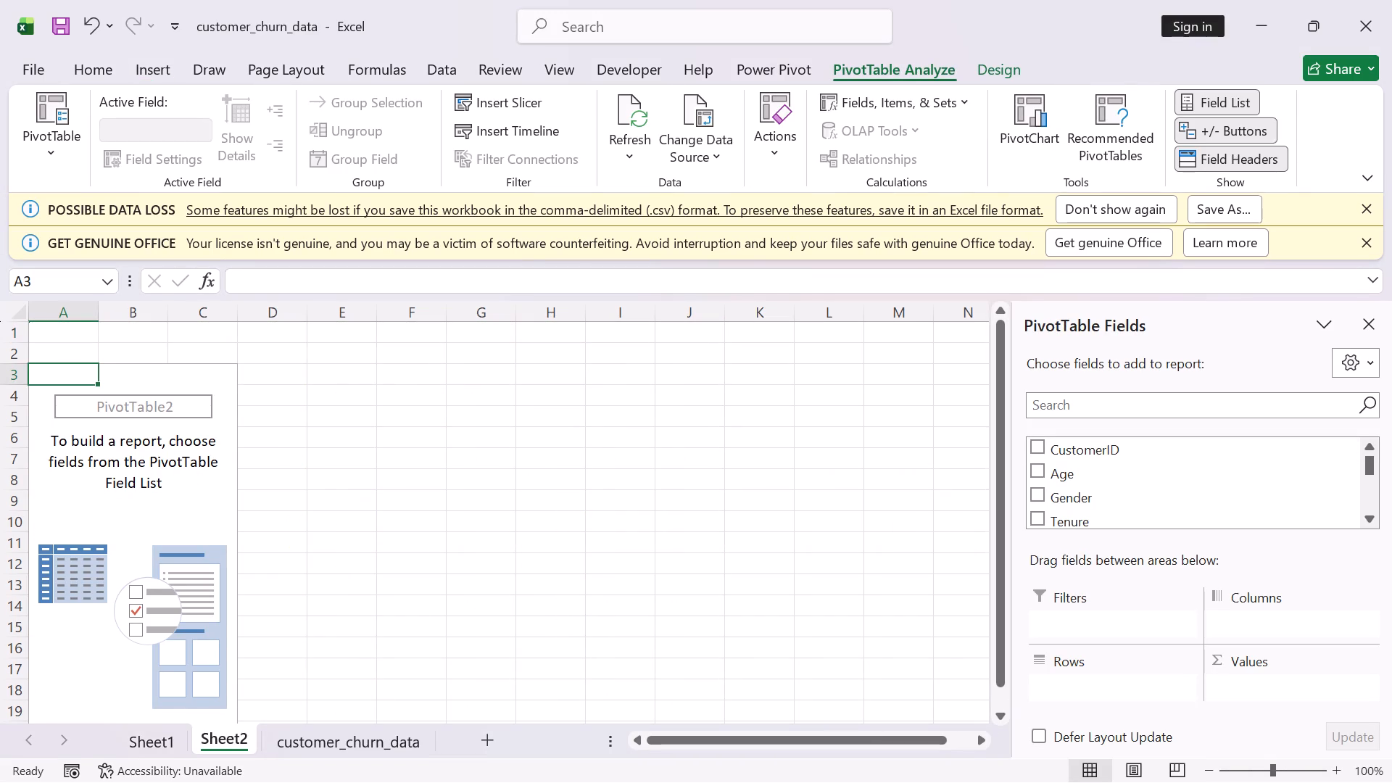
# Rename the Sheet1 worksheet holding the gender pie chart as Pie_Chart.
pyautogui.click(157, 741)
pyautogui.rightClick(157, 741)
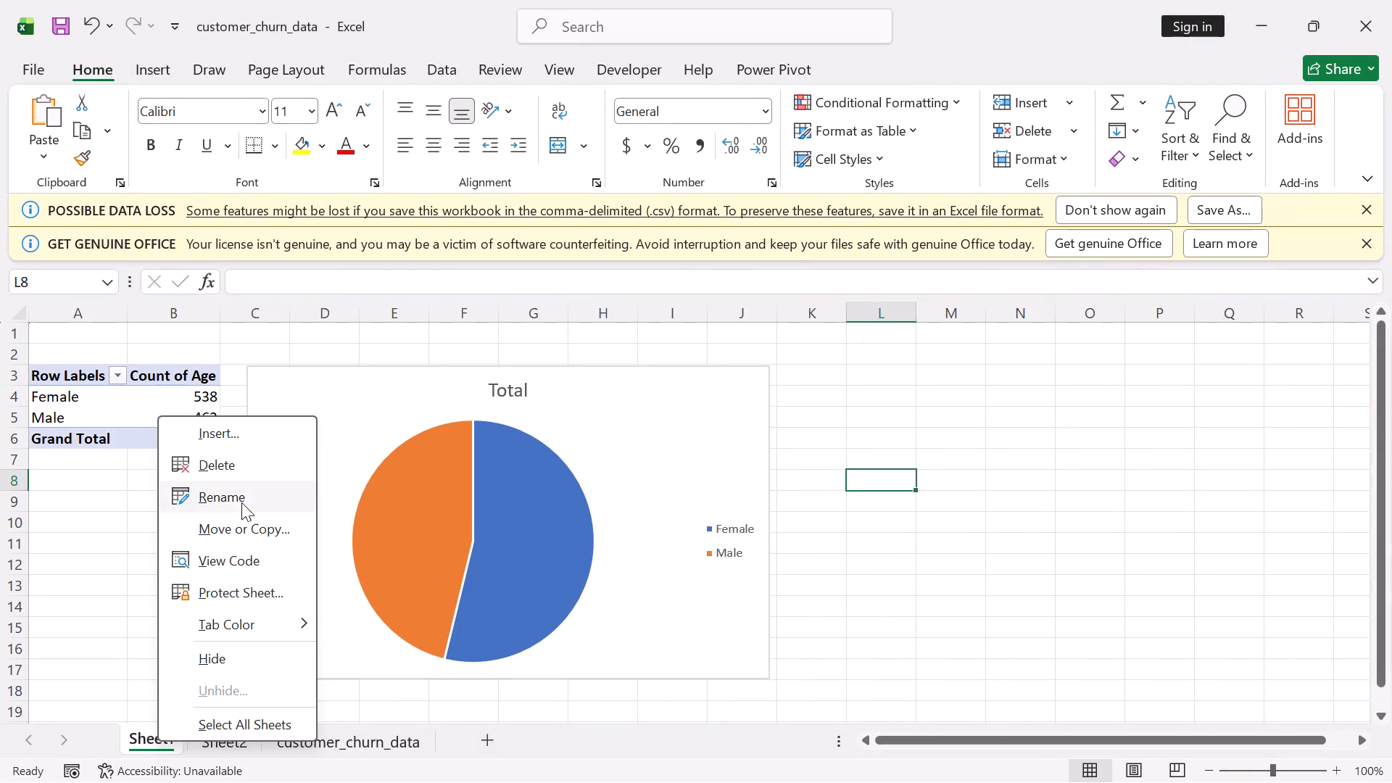
pyautogui.click(224, 487)
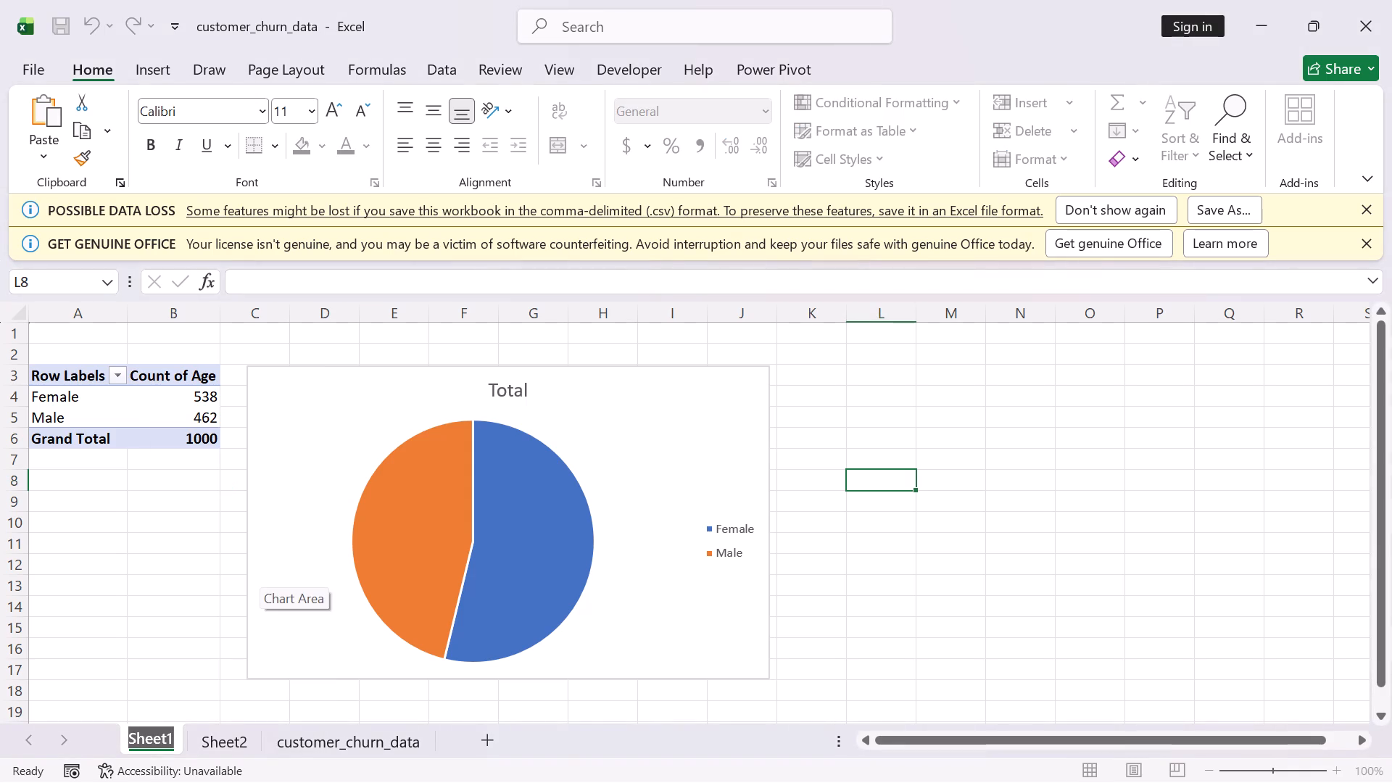
pyautogui.press('p')
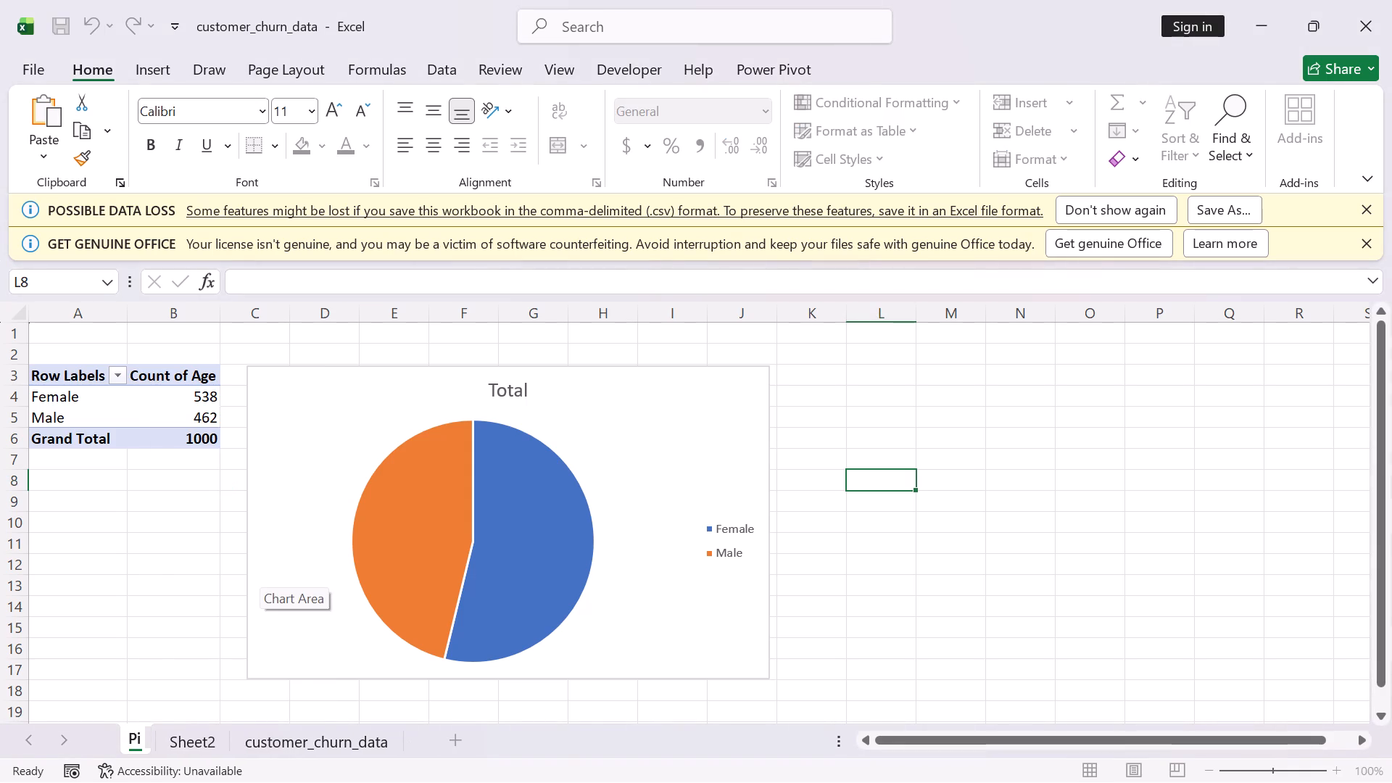
pyautogui.press('h')
pyautogui.press('BackSpace')
pyautogui.press('BackSpace')
pyautogui.press('e')
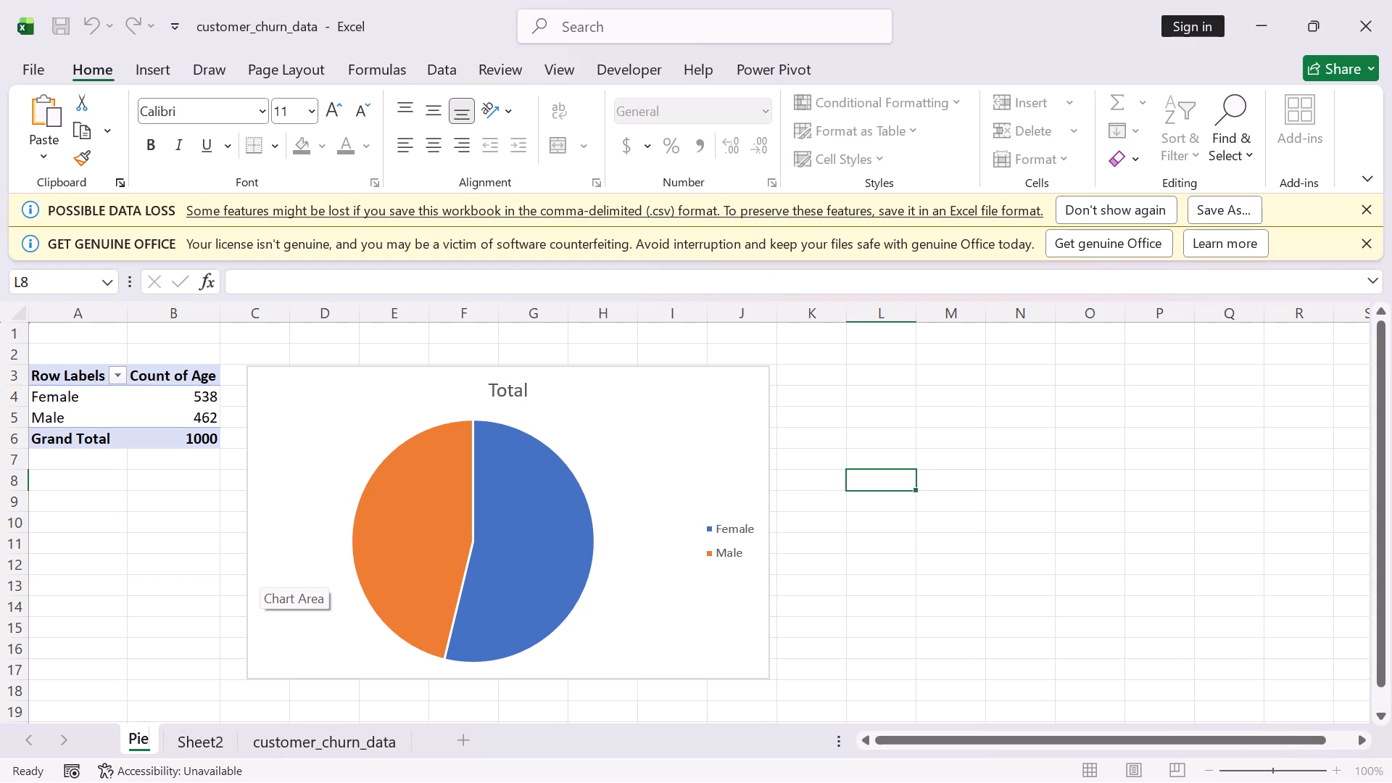
pyautogui.hotkey('shift', '_')
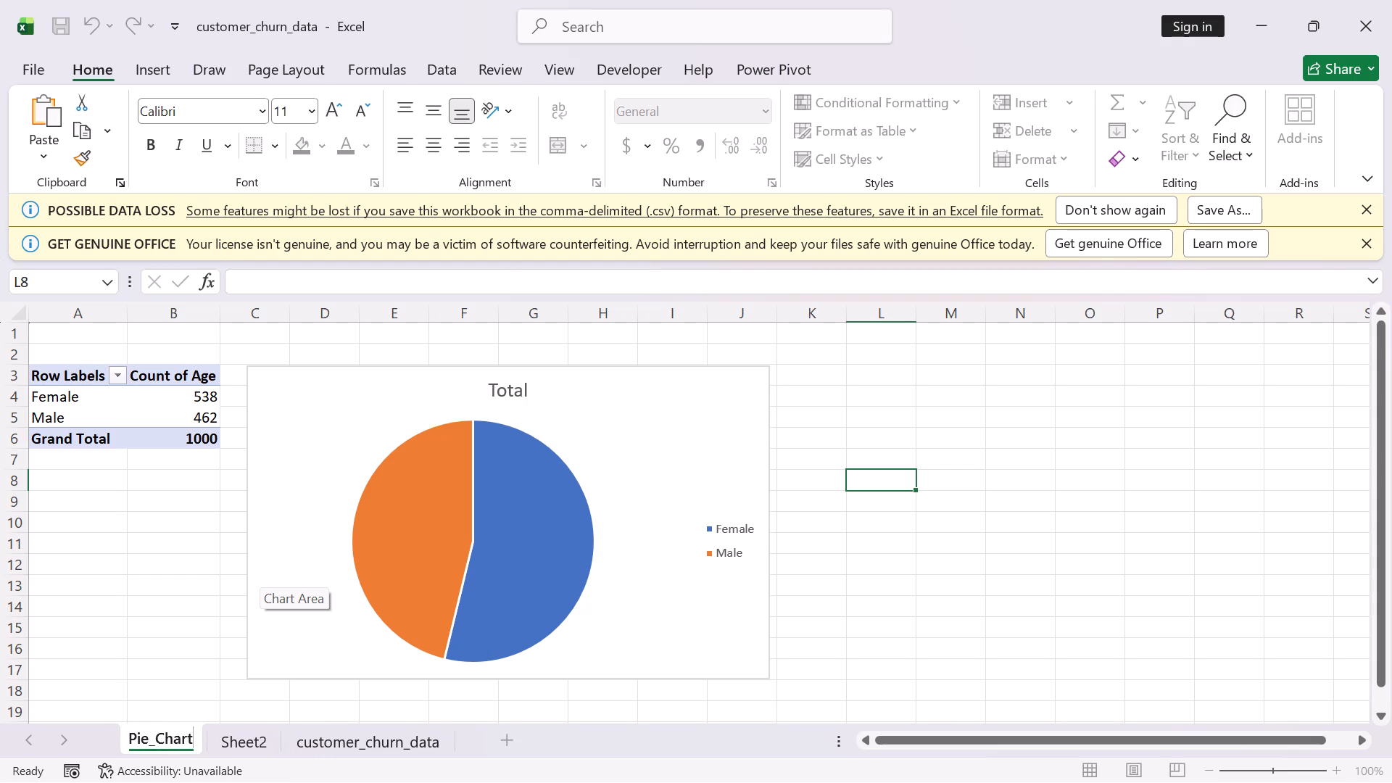
pyautogui.press('Return')
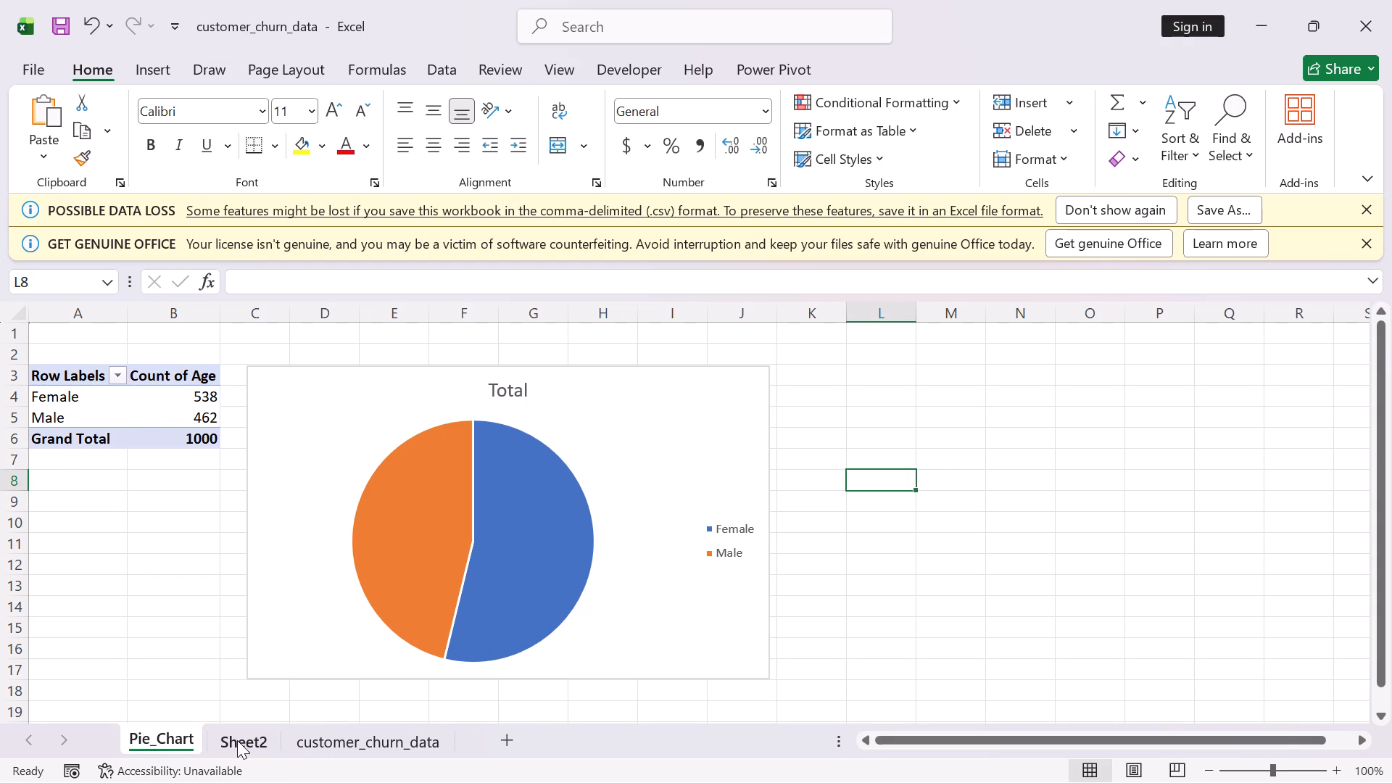
# Switch to Sheet2, which holds the empty PivotTable.
pyautogui.click(237, 740)
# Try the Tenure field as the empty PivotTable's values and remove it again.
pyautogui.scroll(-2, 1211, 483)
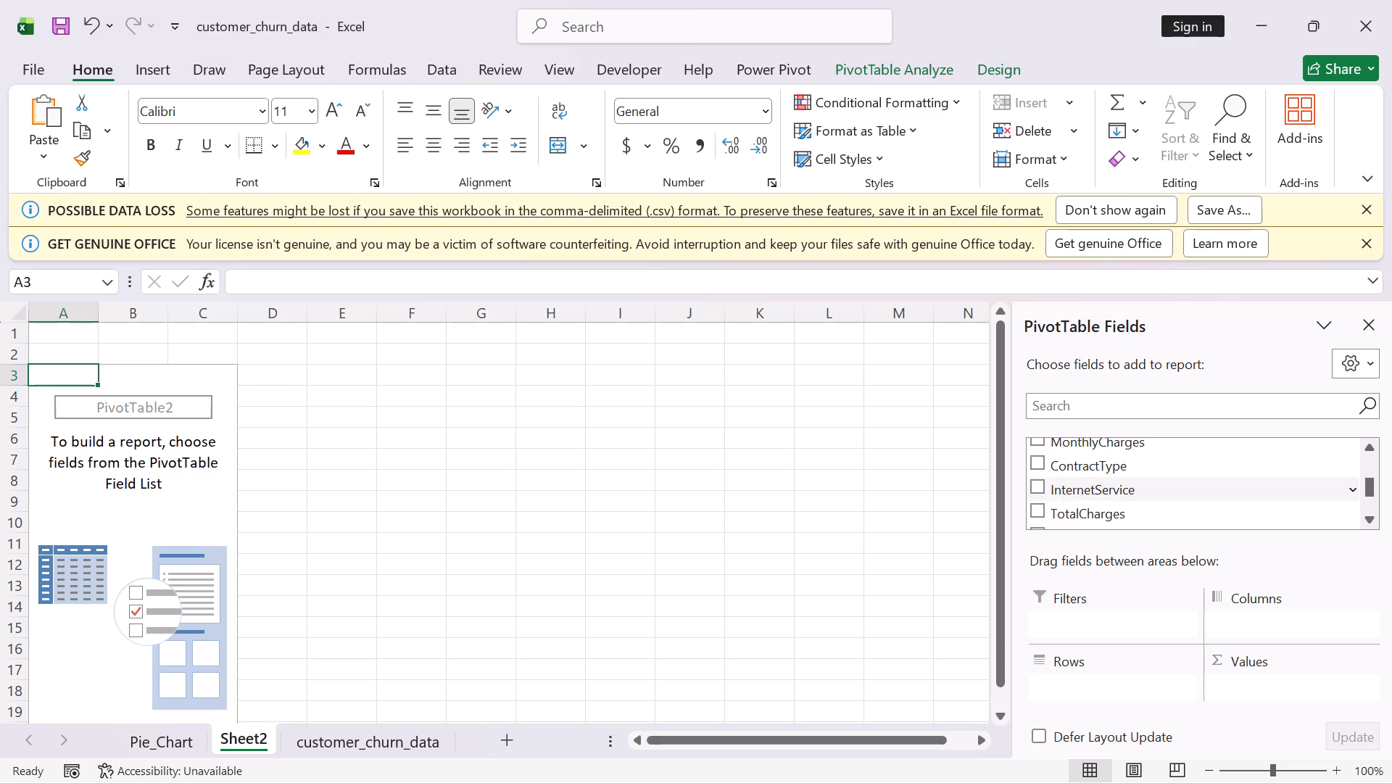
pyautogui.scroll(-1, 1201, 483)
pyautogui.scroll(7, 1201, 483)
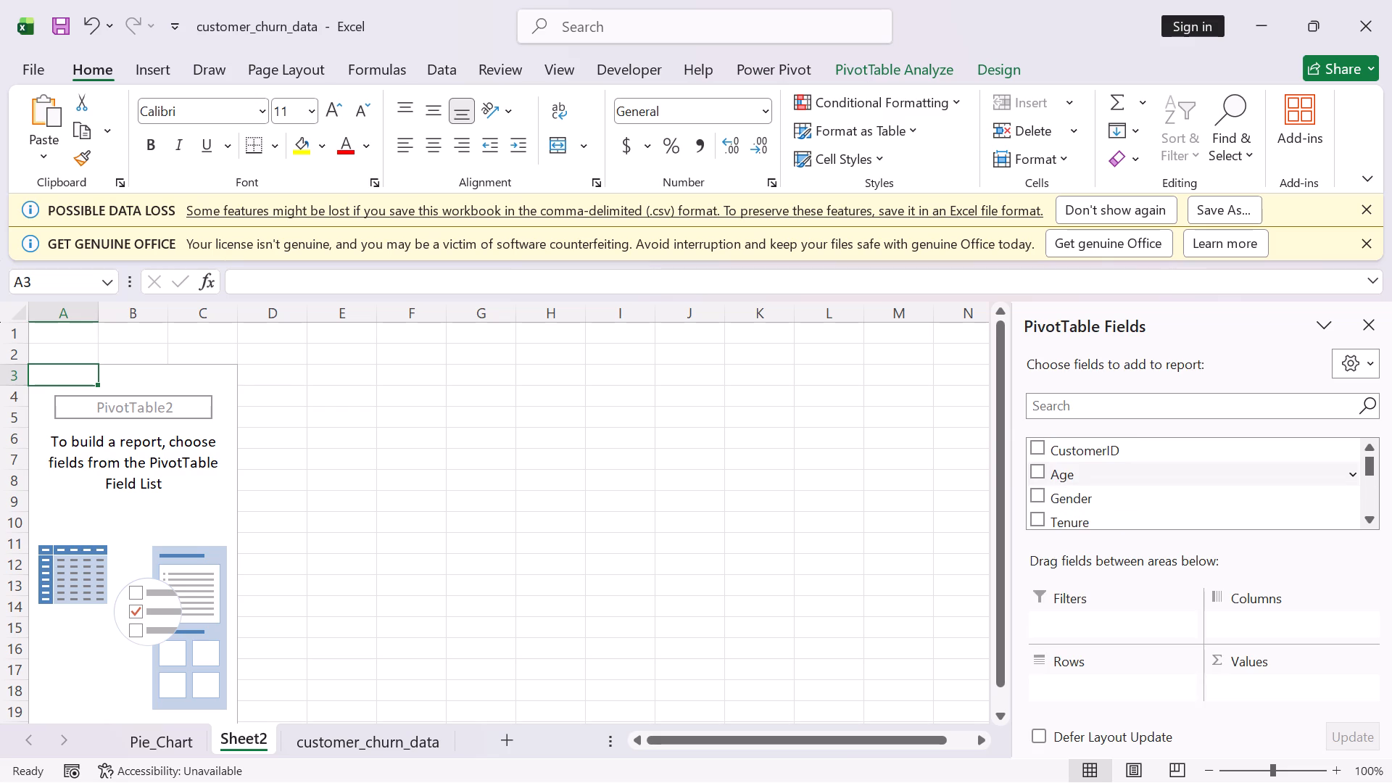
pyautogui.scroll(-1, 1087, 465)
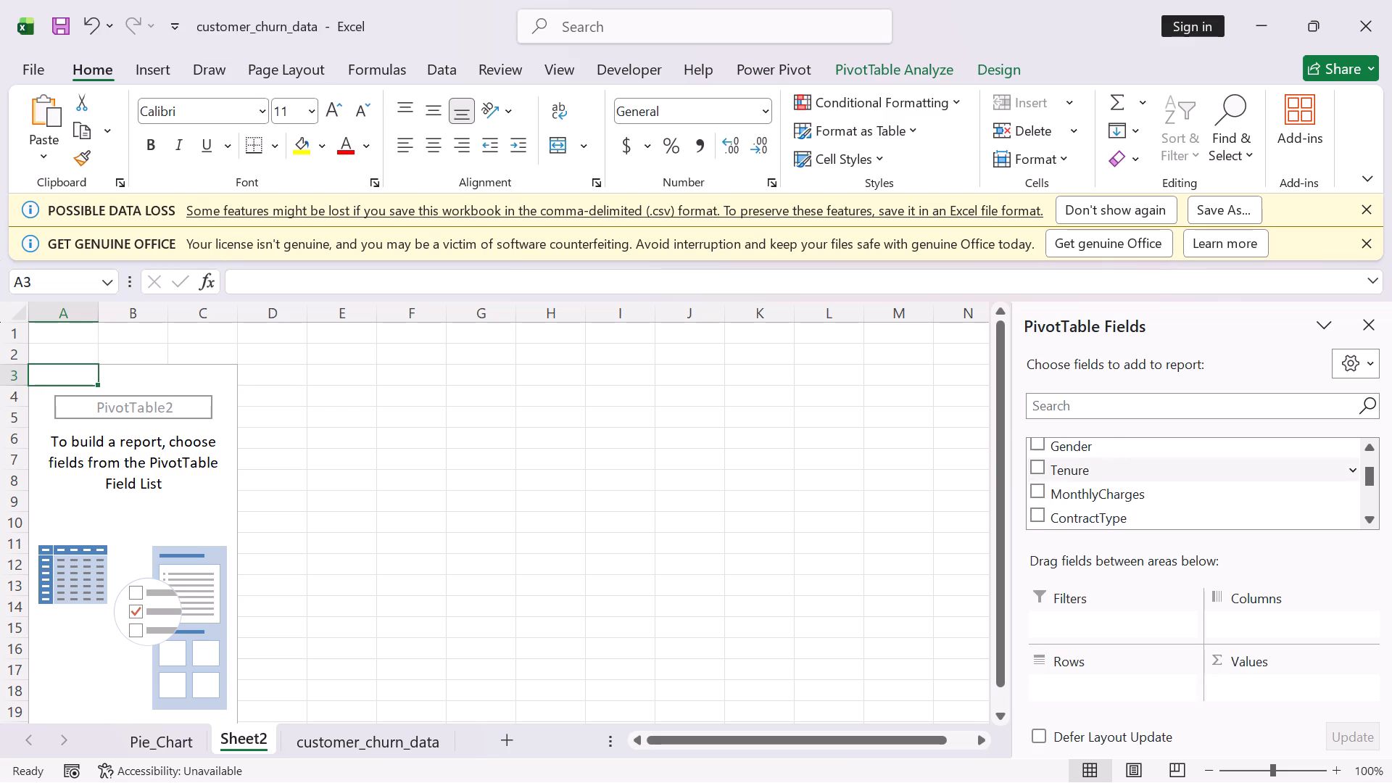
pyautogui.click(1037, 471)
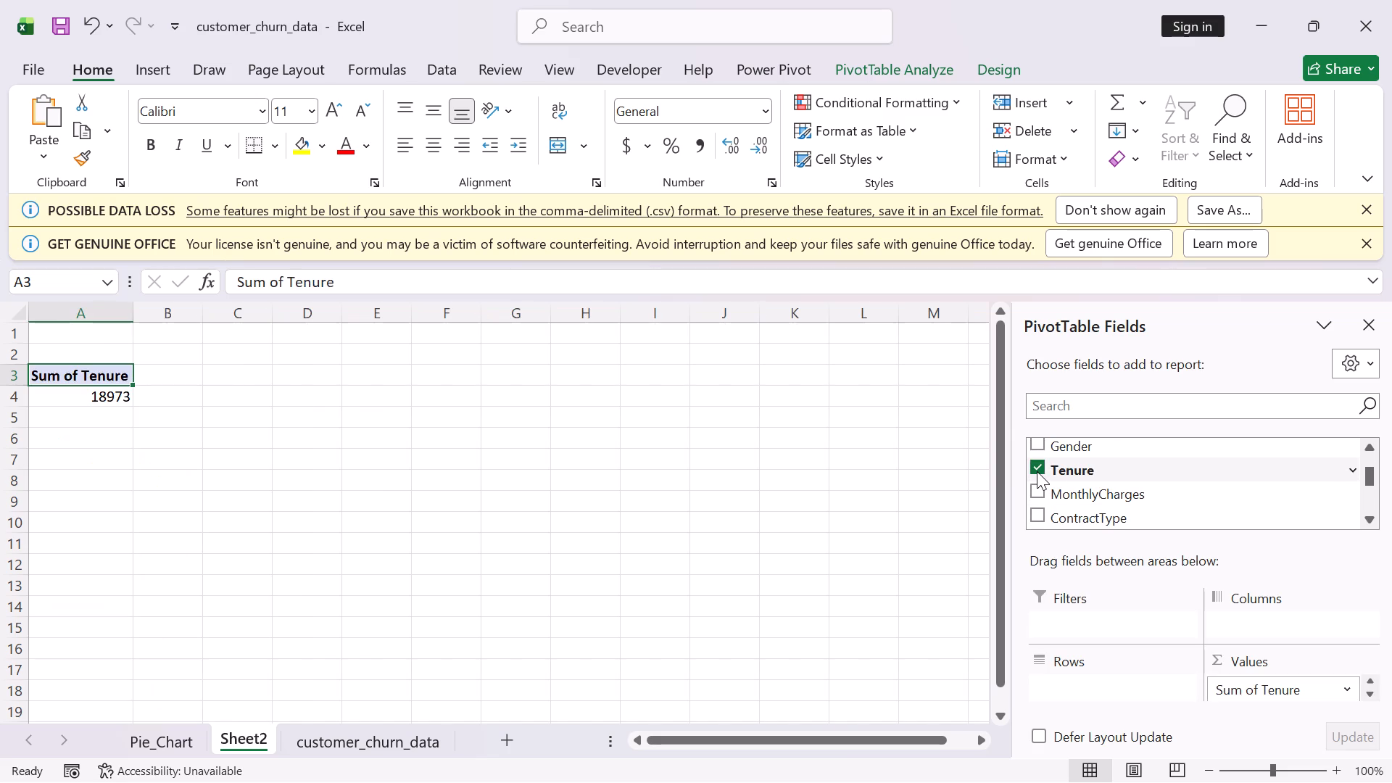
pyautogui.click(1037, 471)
# Add the ContractType field as the PivotTable's rows.
pyautogui.scroll(-1, 1052, 481)
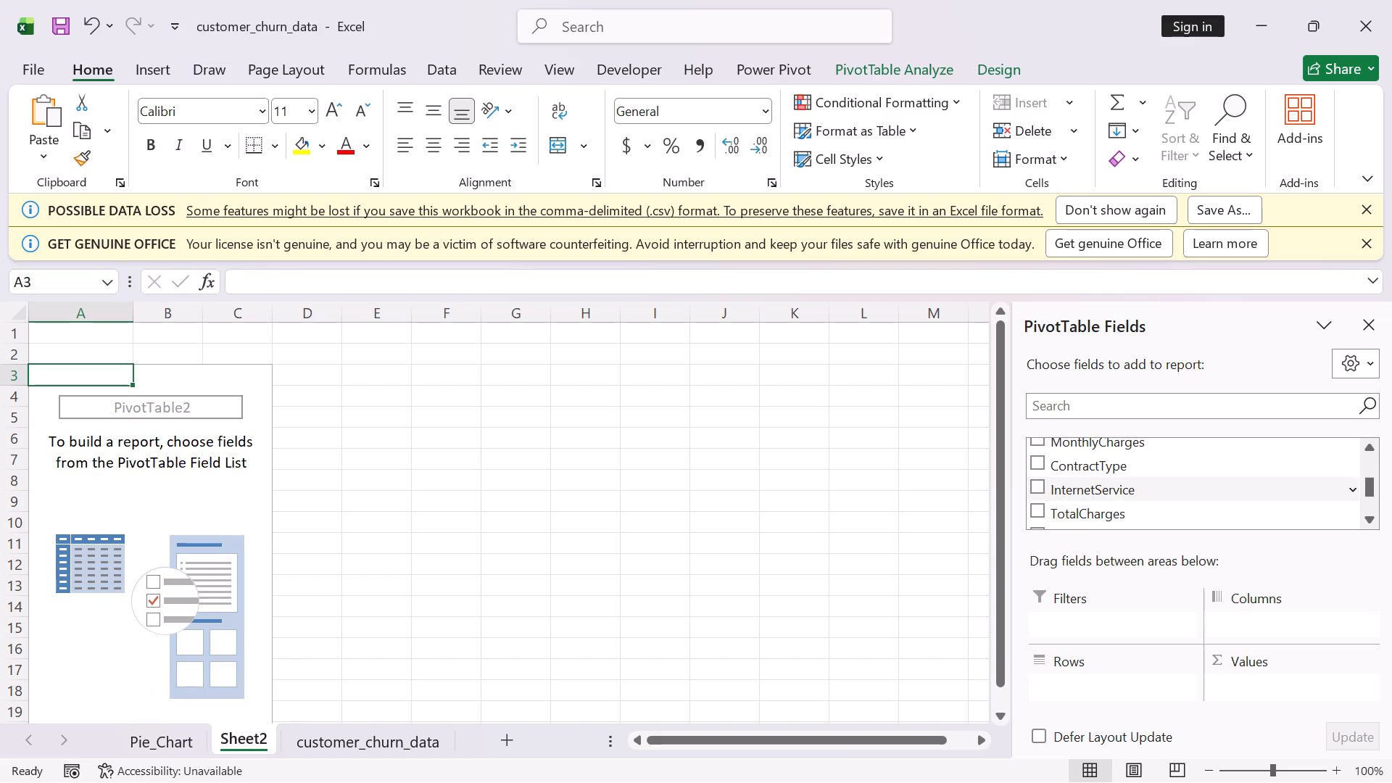
pyautogui.click(1036, 464)
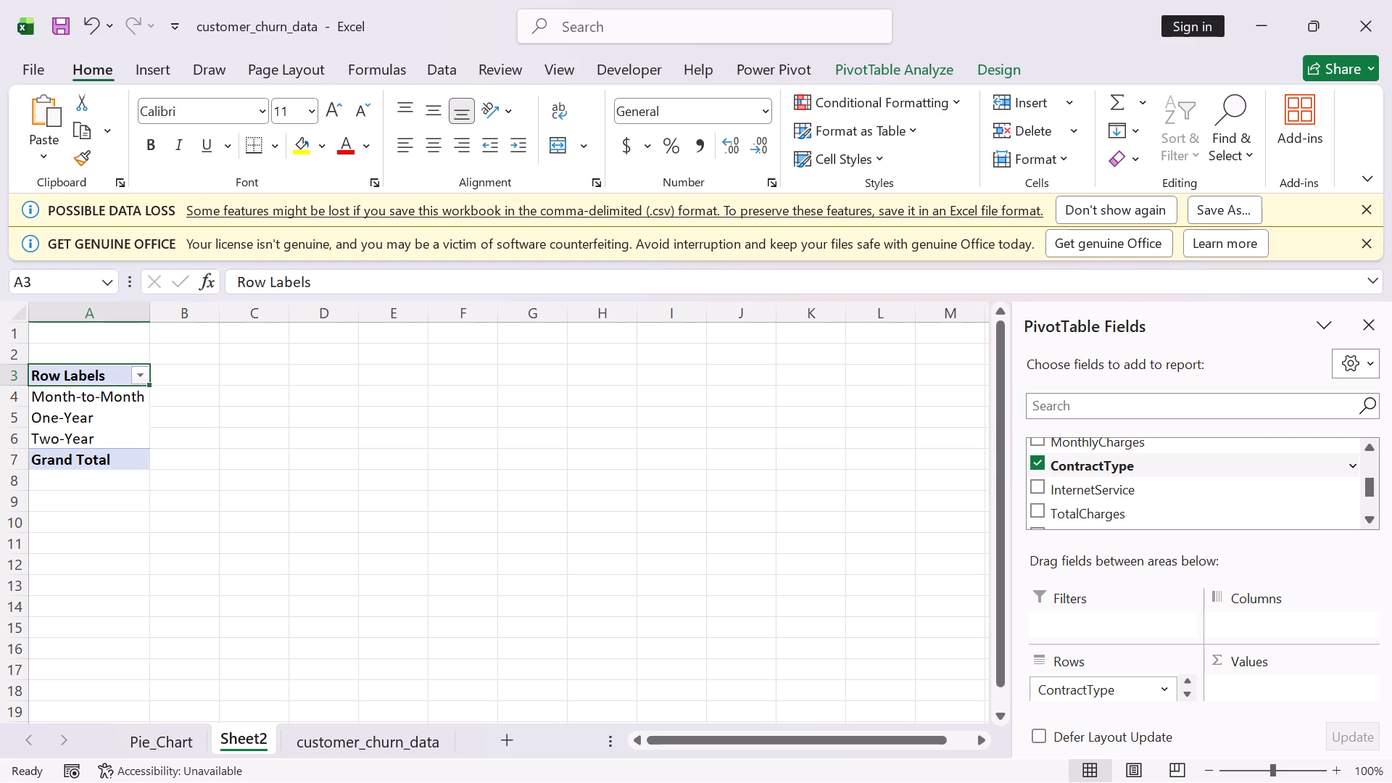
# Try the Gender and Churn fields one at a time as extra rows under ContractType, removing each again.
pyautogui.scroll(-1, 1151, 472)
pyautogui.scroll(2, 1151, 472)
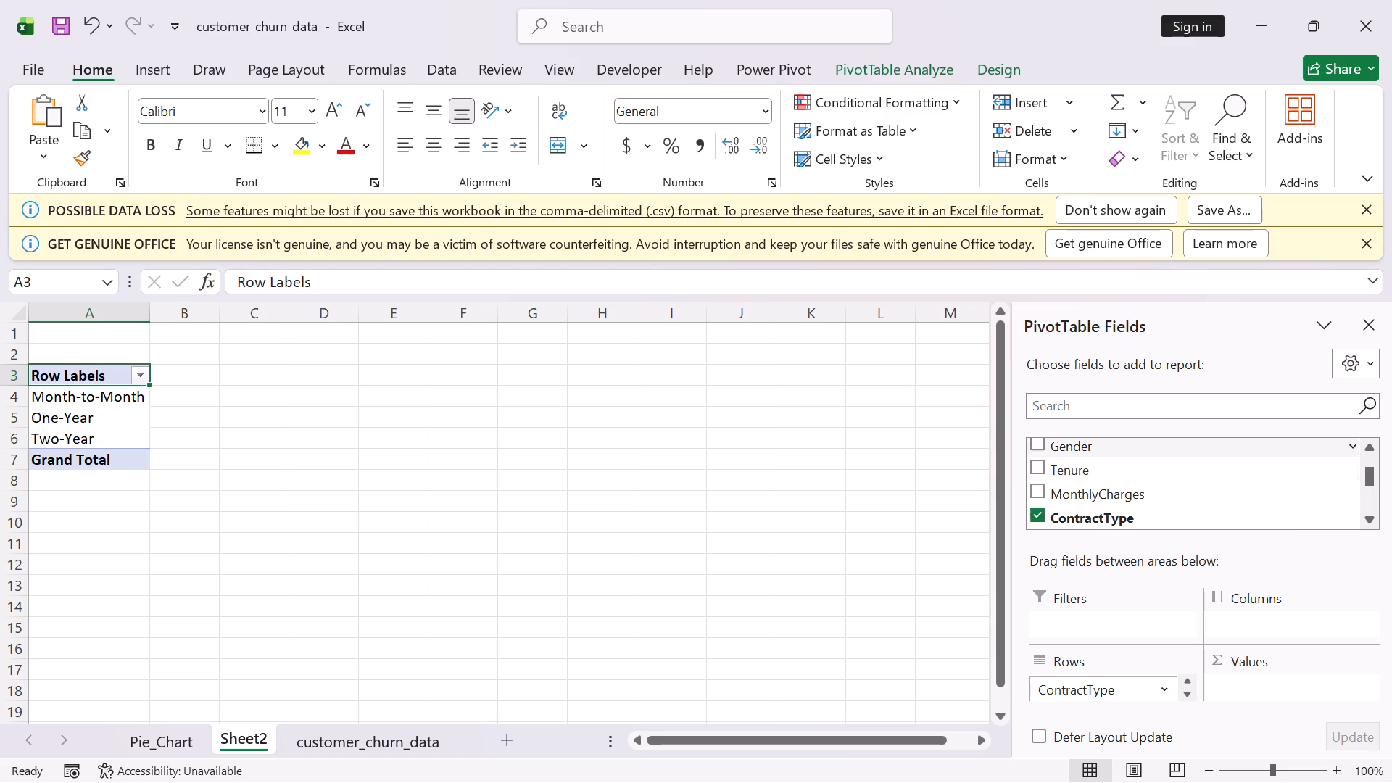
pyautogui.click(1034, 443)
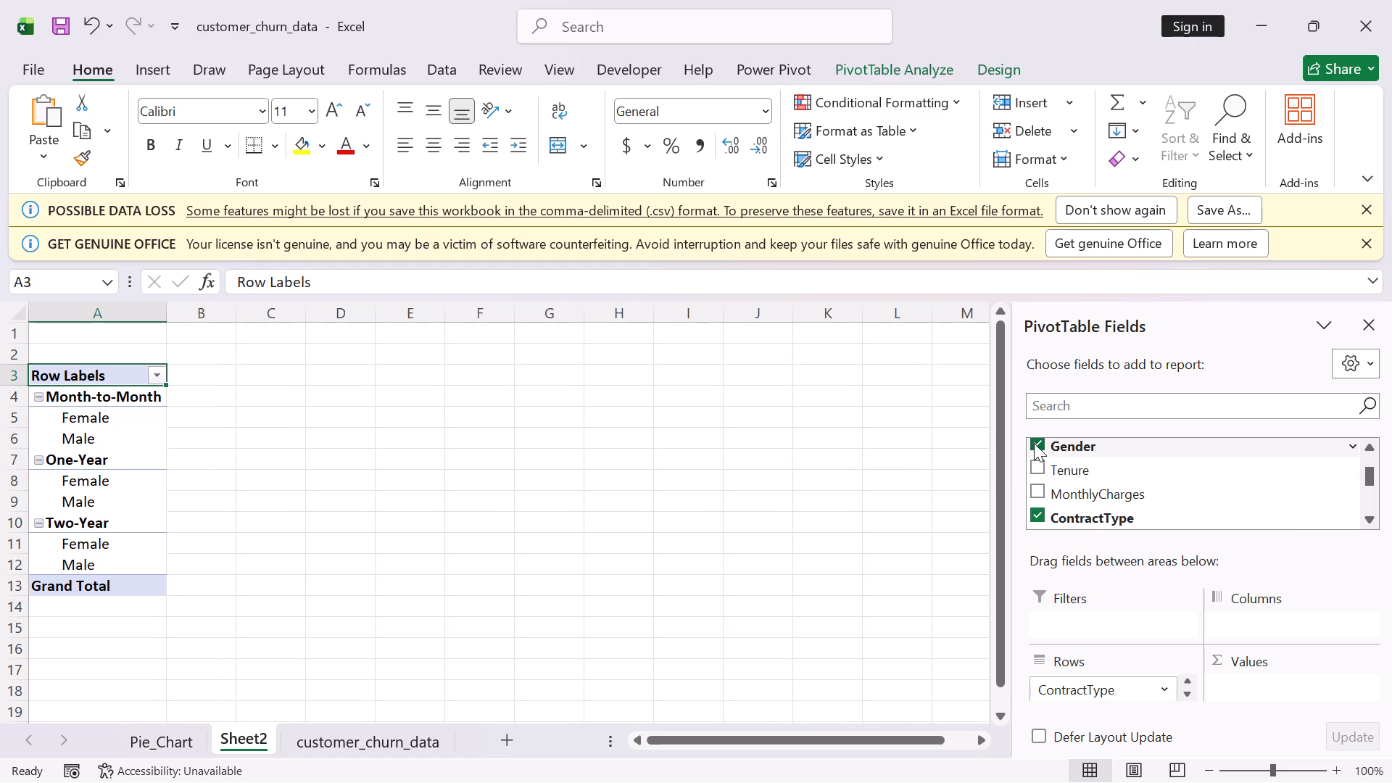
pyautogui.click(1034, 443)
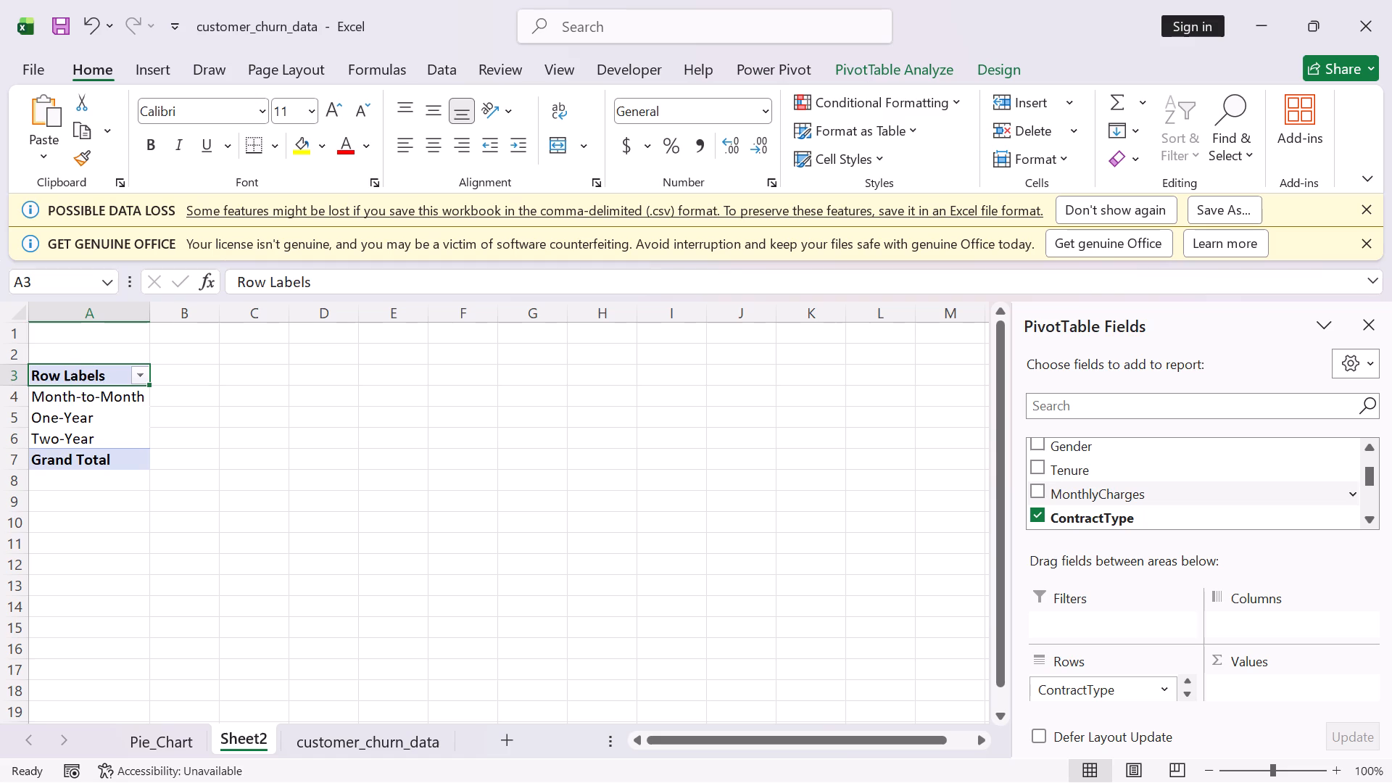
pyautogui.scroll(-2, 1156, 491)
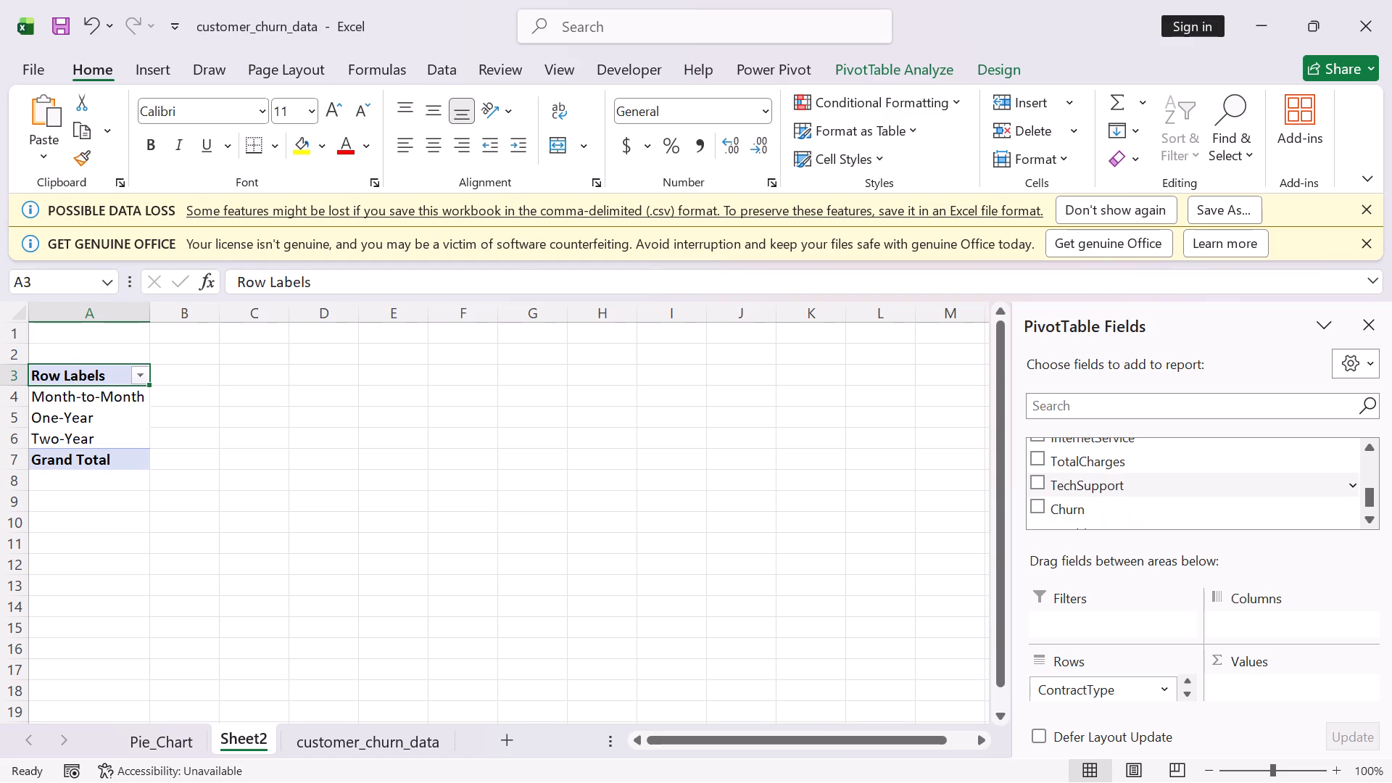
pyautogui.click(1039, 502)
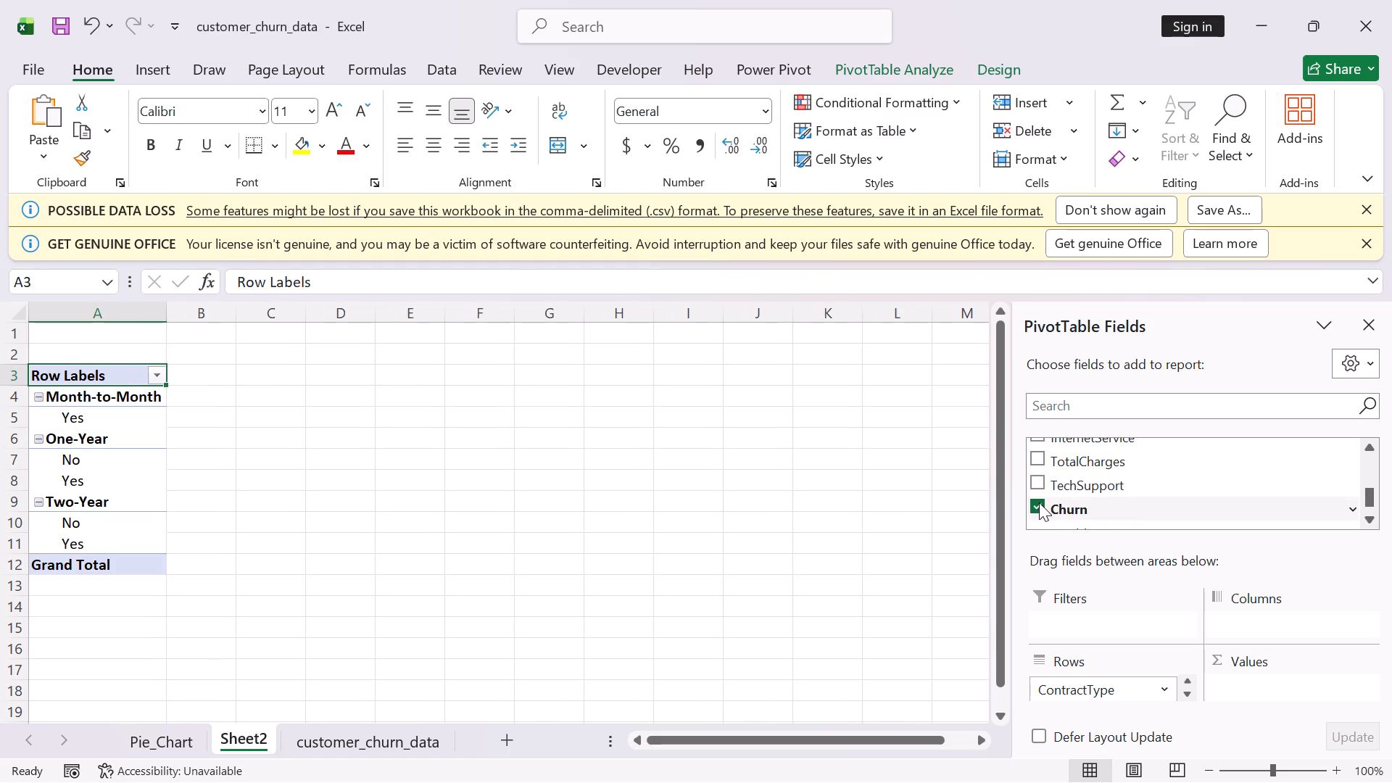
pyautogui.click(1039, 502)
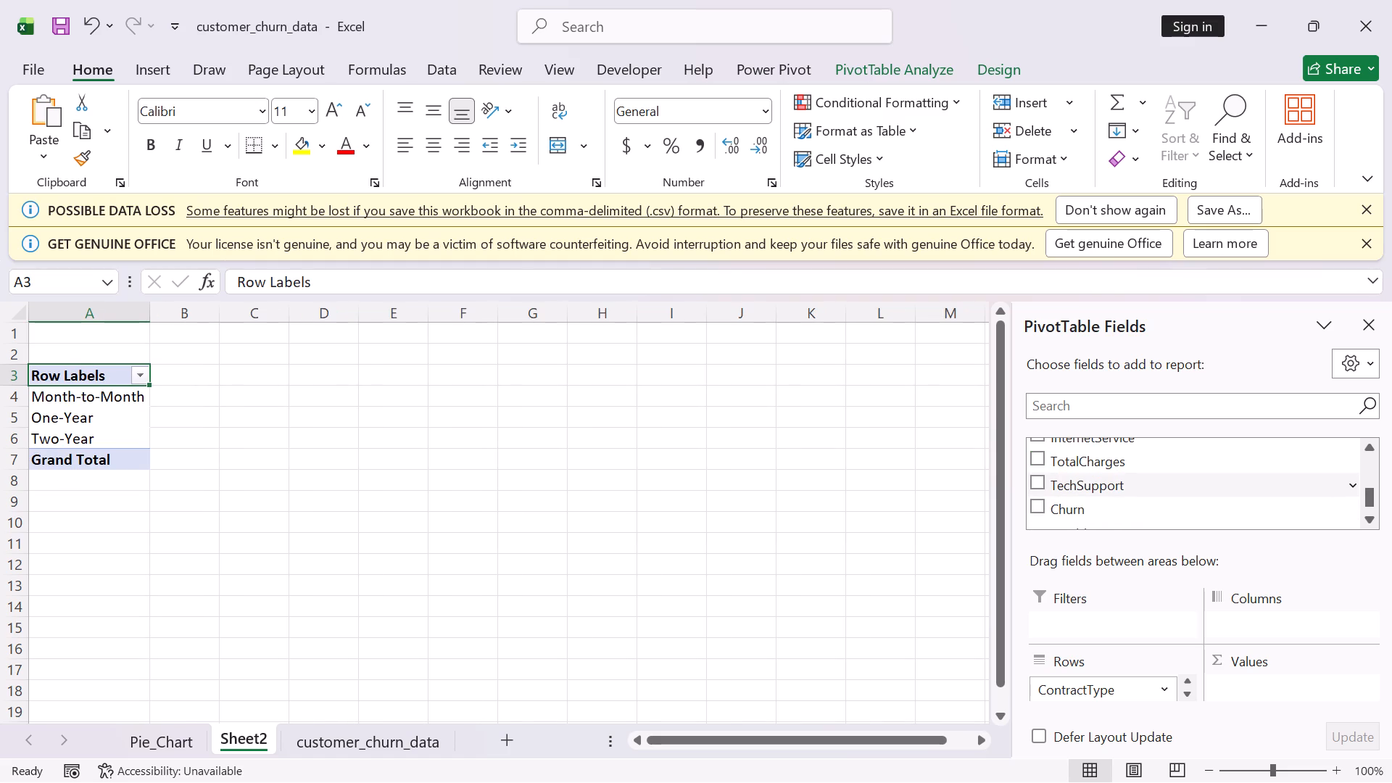
# Add the TotalCharges field as the PivotTable's values, summarized by Average.
pyautogui.click(1037, 458)
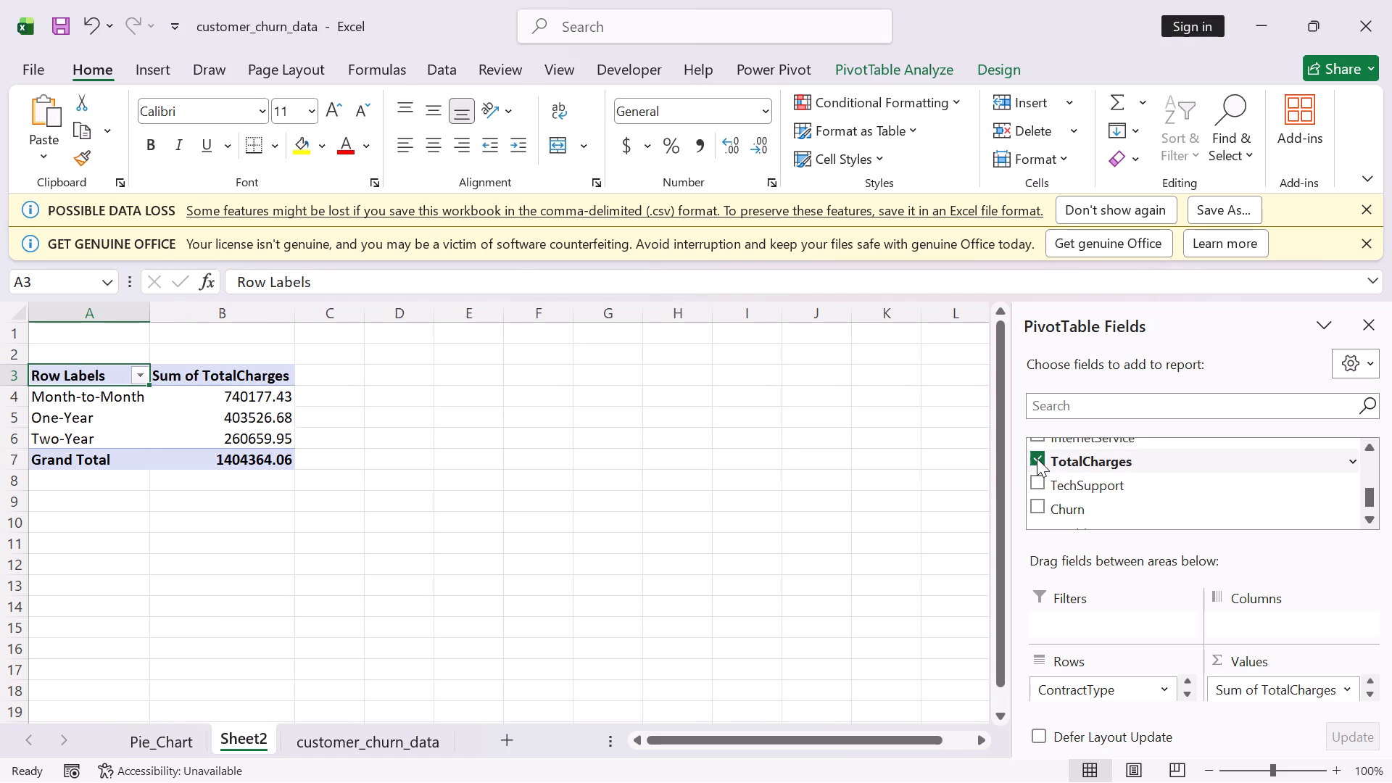
pyautogui.click(1247, 688)
pyautogui.click(1250, 660)
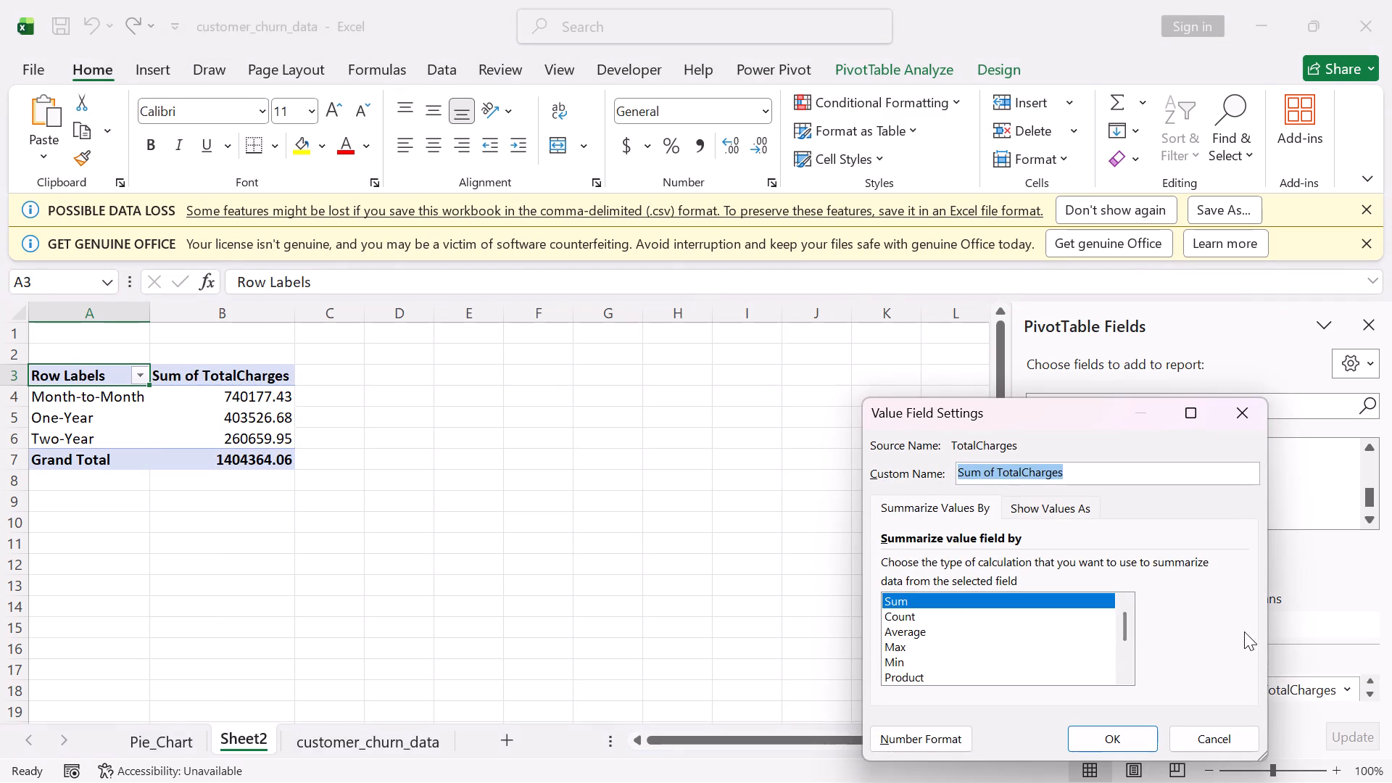
pyautogui.click(915, 627)
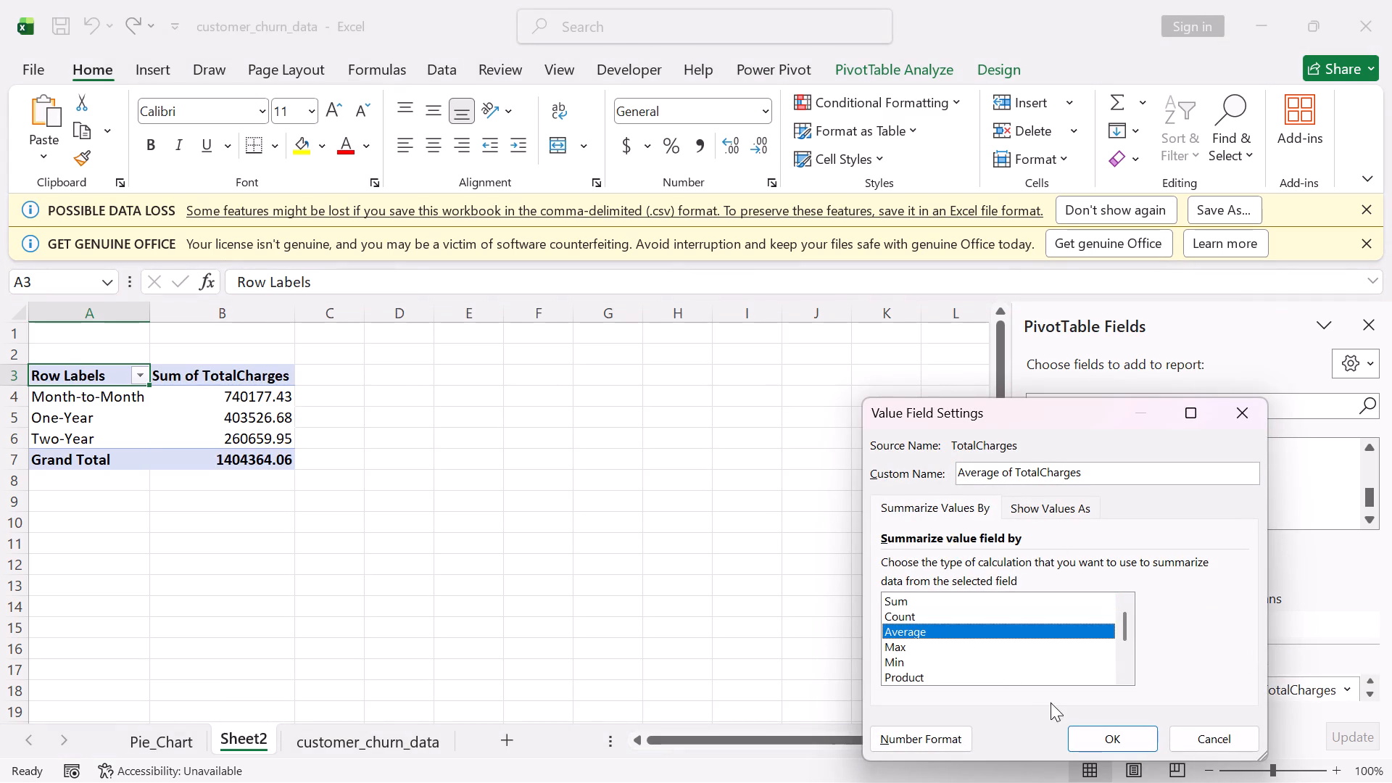
pyautogui.click(1096, 731)
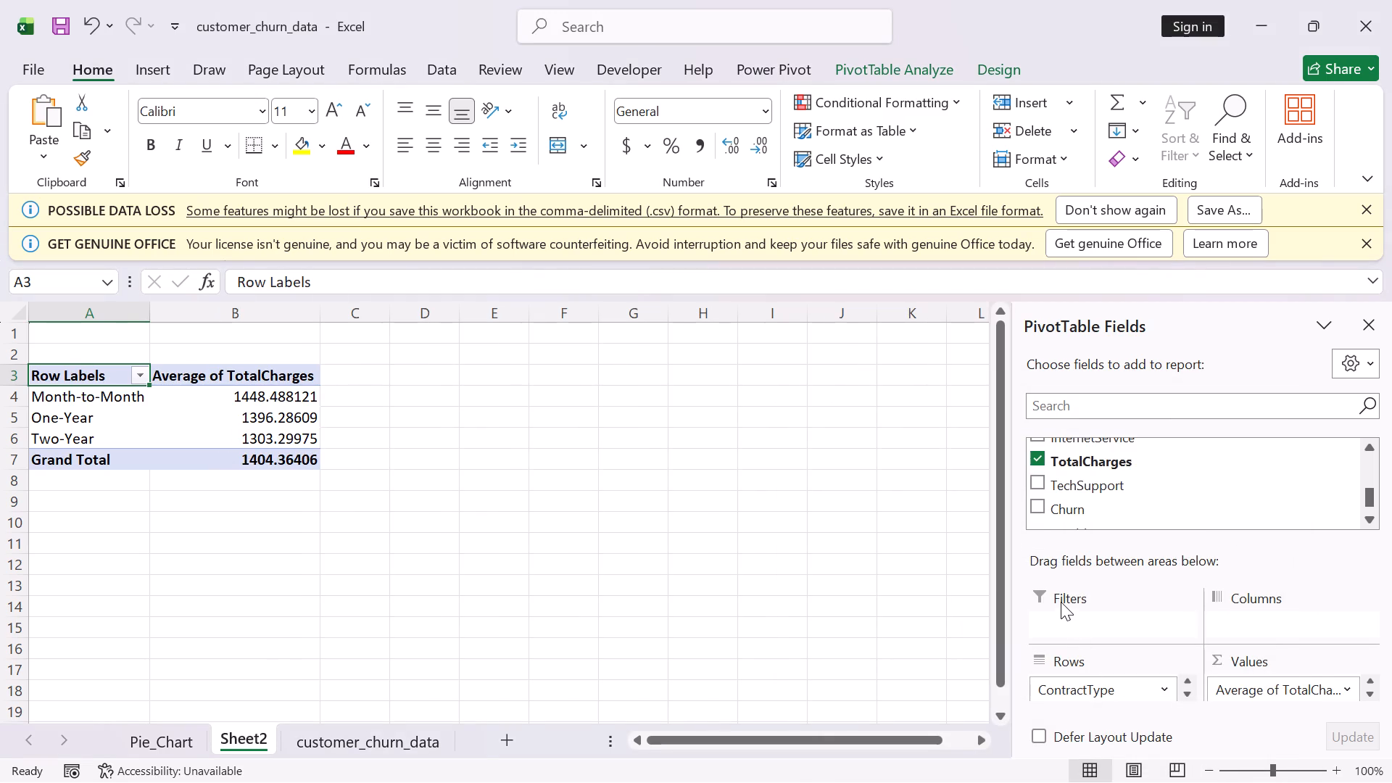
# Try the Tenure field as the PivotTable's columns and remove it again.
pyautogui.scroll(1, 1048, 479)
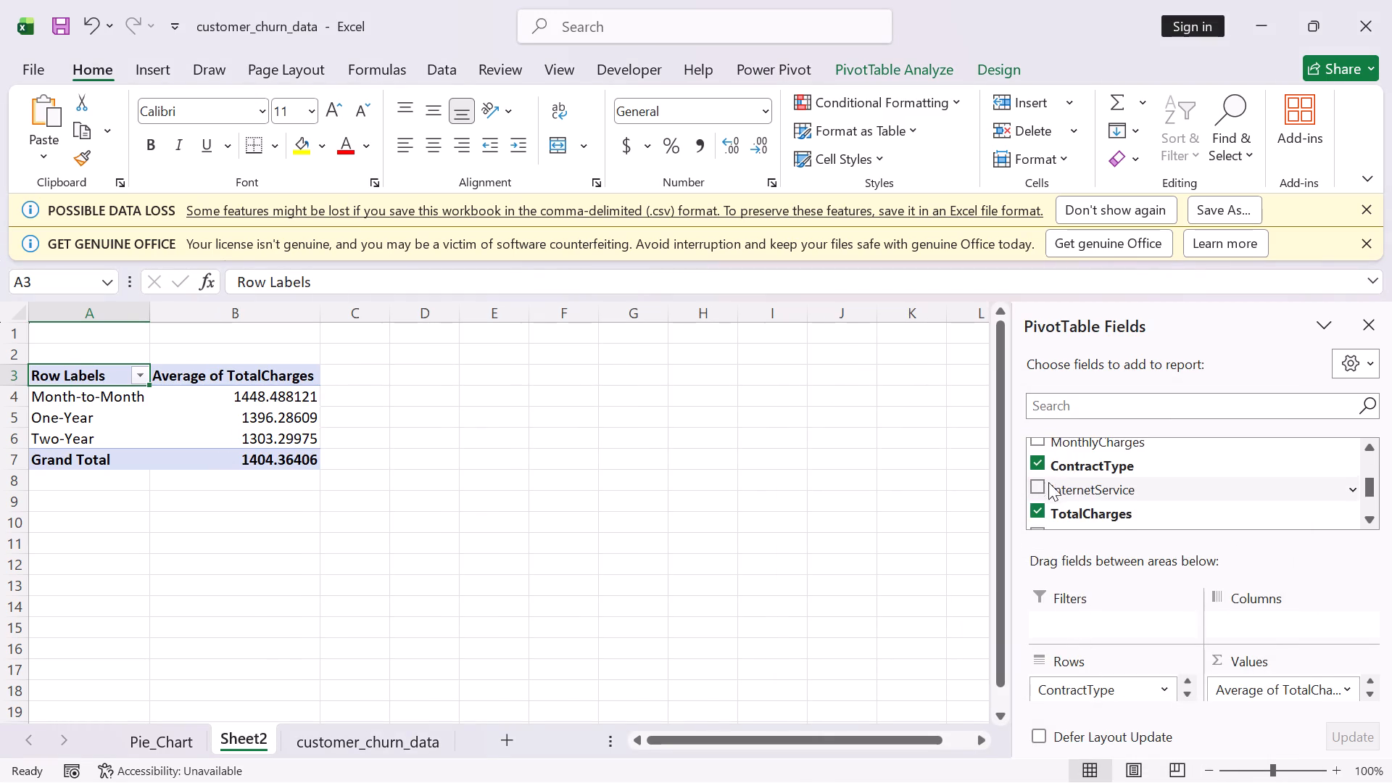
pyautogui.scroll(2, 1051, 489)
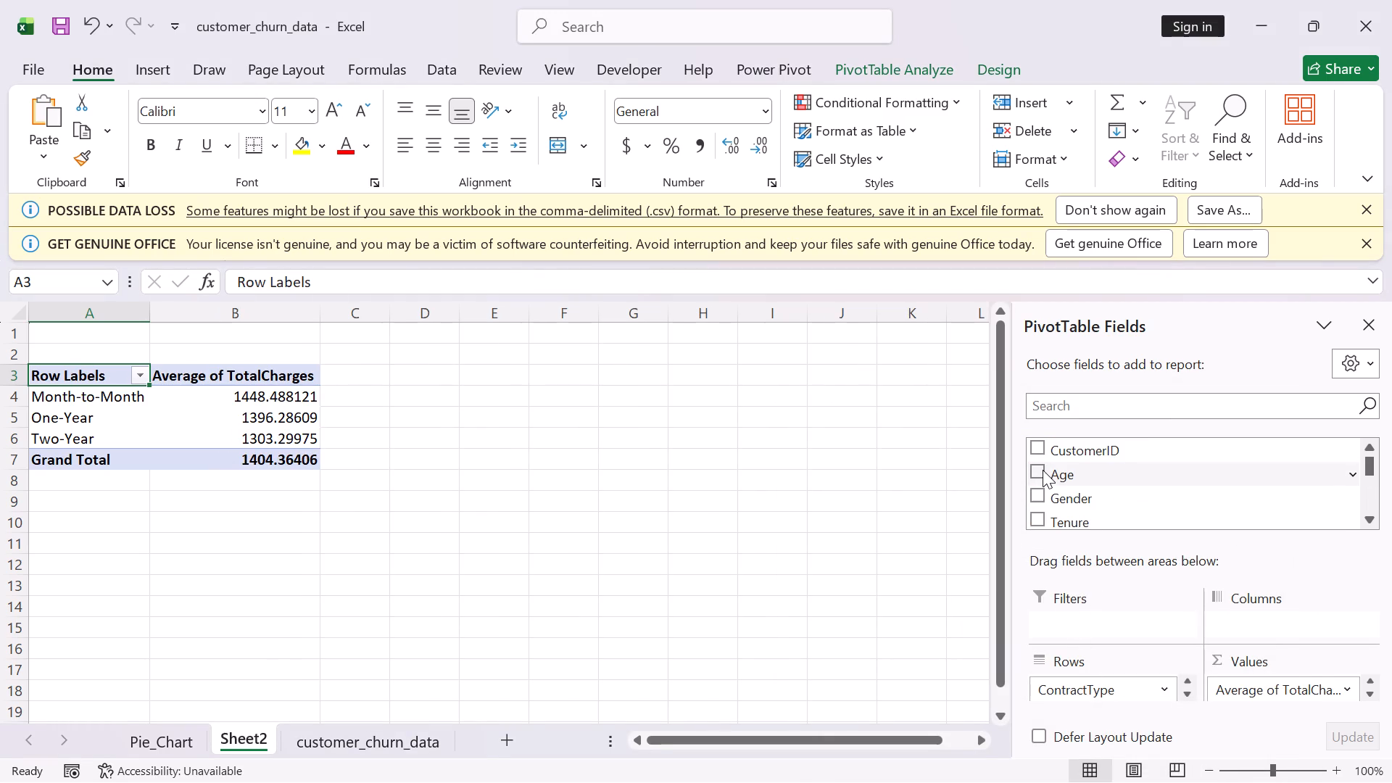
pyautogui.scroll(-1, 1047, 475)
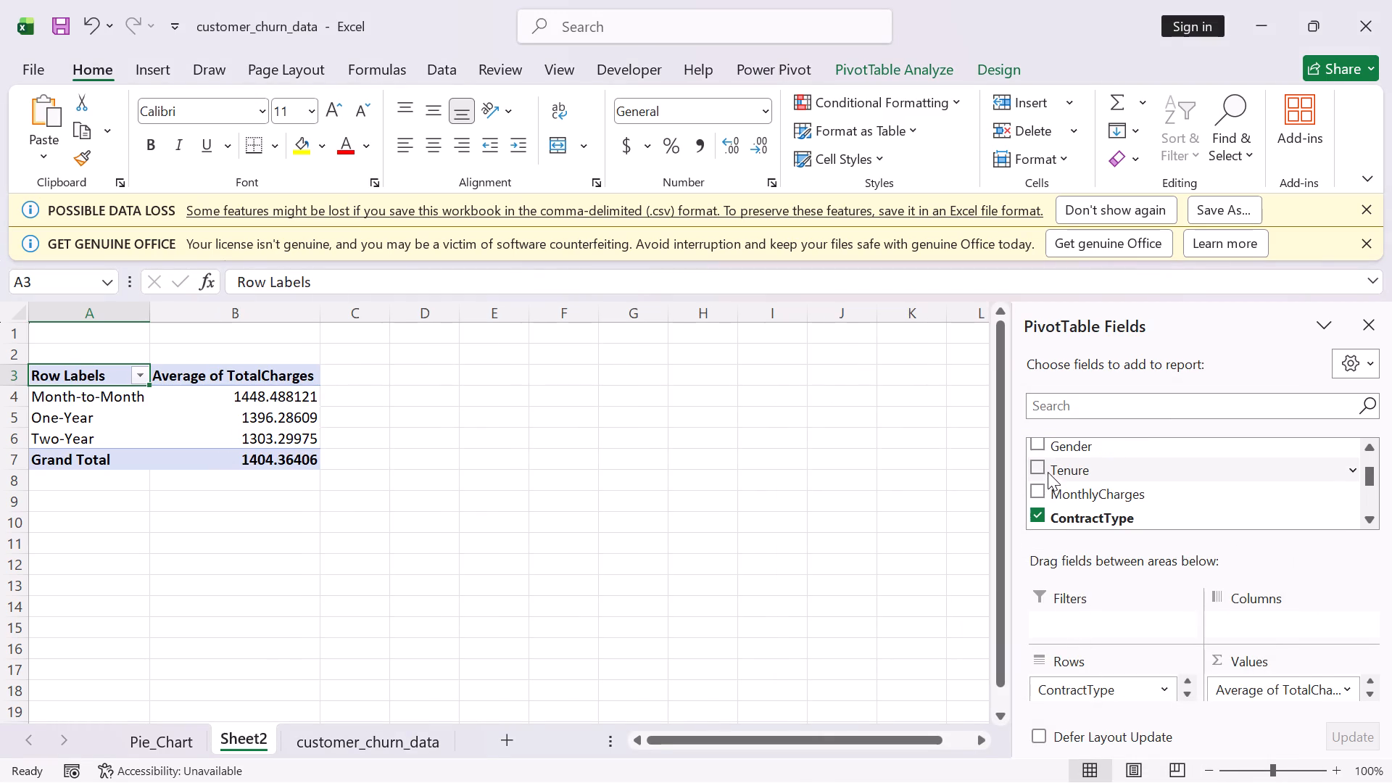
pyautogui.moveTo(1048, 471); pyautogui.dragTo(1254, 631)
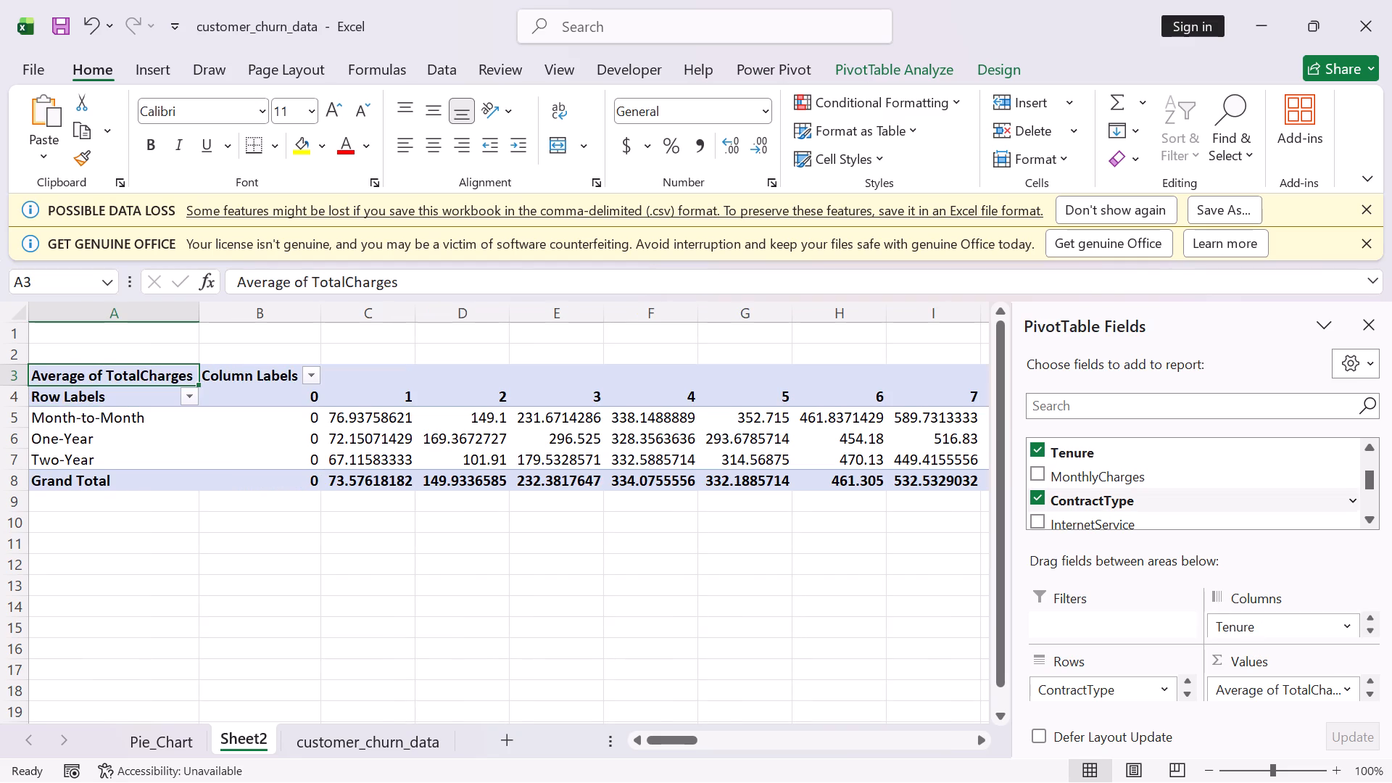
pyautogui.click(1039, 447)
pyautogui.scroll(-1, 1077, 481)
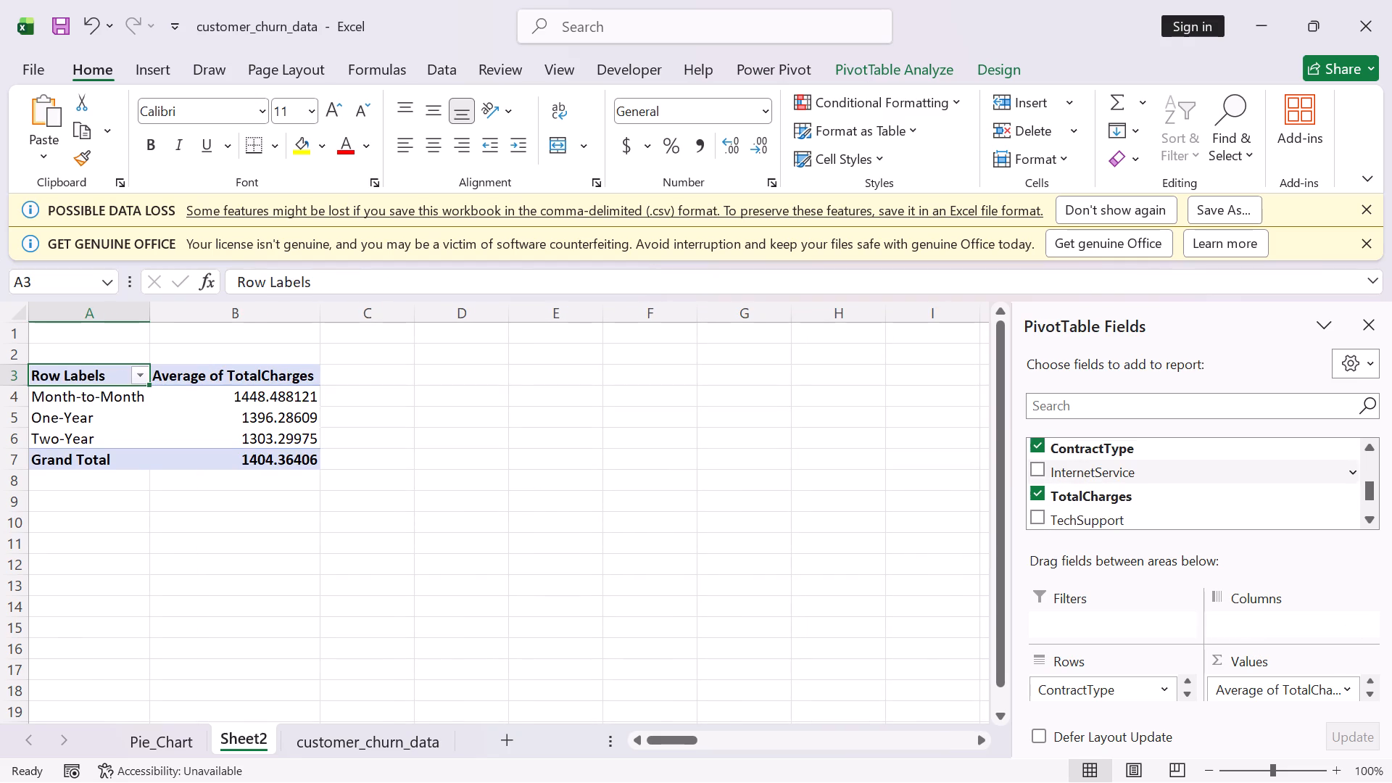
# Add the Churn field as the columns of the average TotalCharges PivotTable.
pyautogui.scroll(-3, 1078, 486)
pyautogui.moveTo(1044, 493); pyautogui.dragTo(1251, 600)
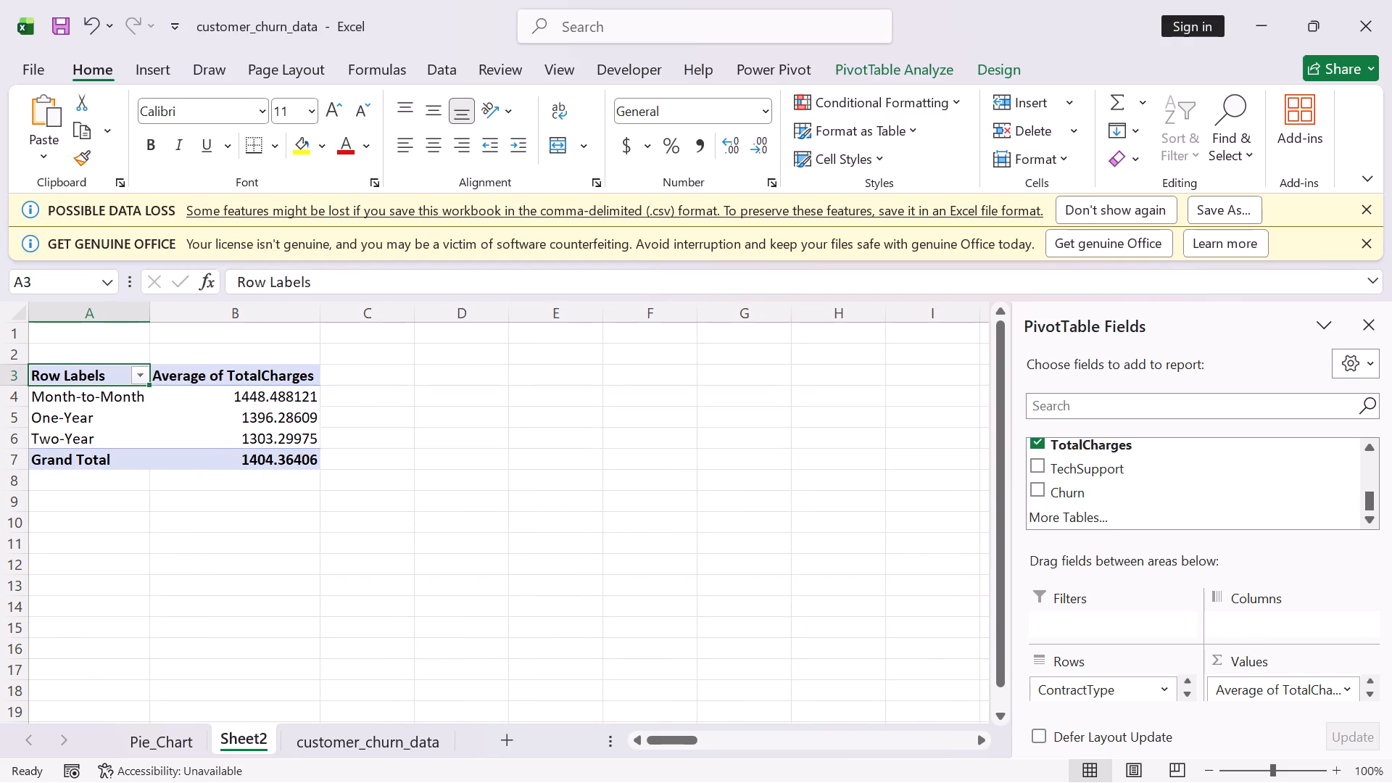
pyautogui.moveTo(1251, 600); pyautogui.dragTo(1266, 629)
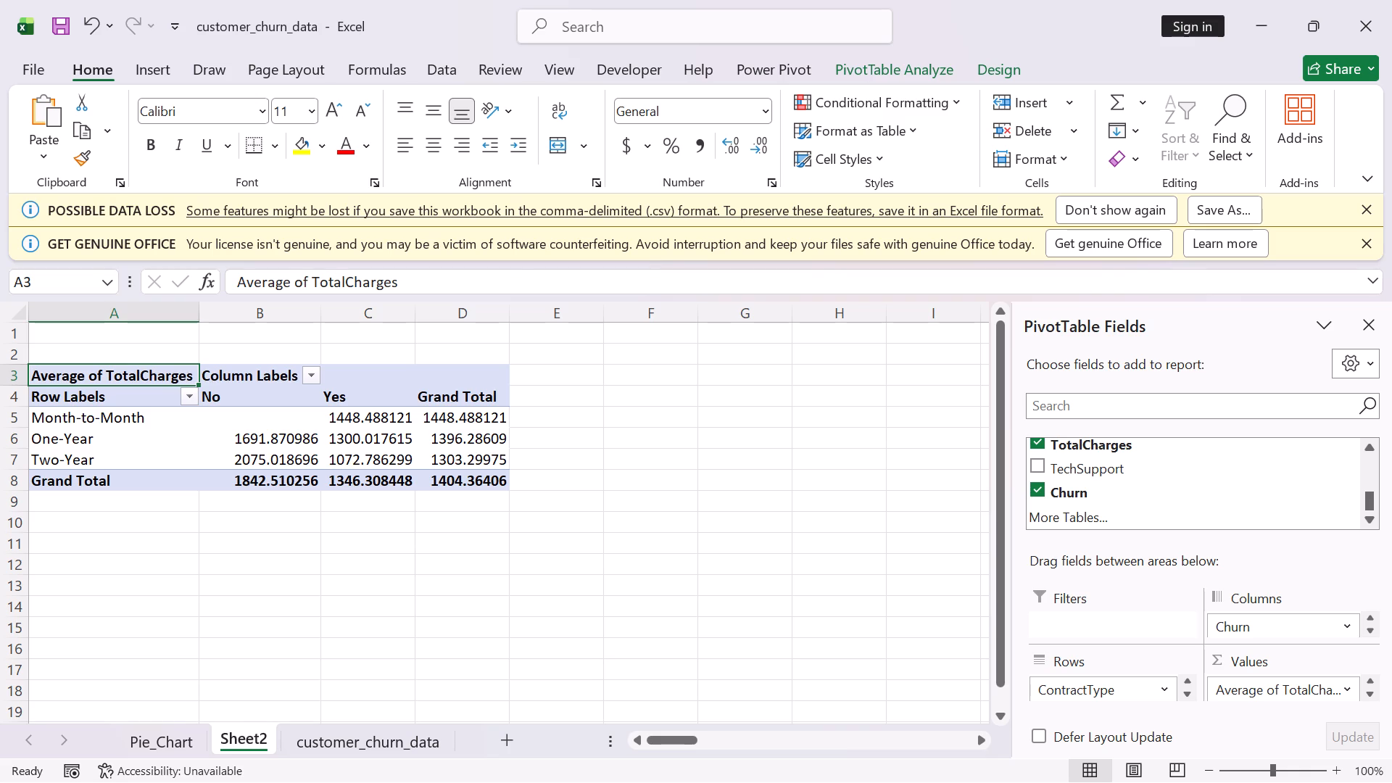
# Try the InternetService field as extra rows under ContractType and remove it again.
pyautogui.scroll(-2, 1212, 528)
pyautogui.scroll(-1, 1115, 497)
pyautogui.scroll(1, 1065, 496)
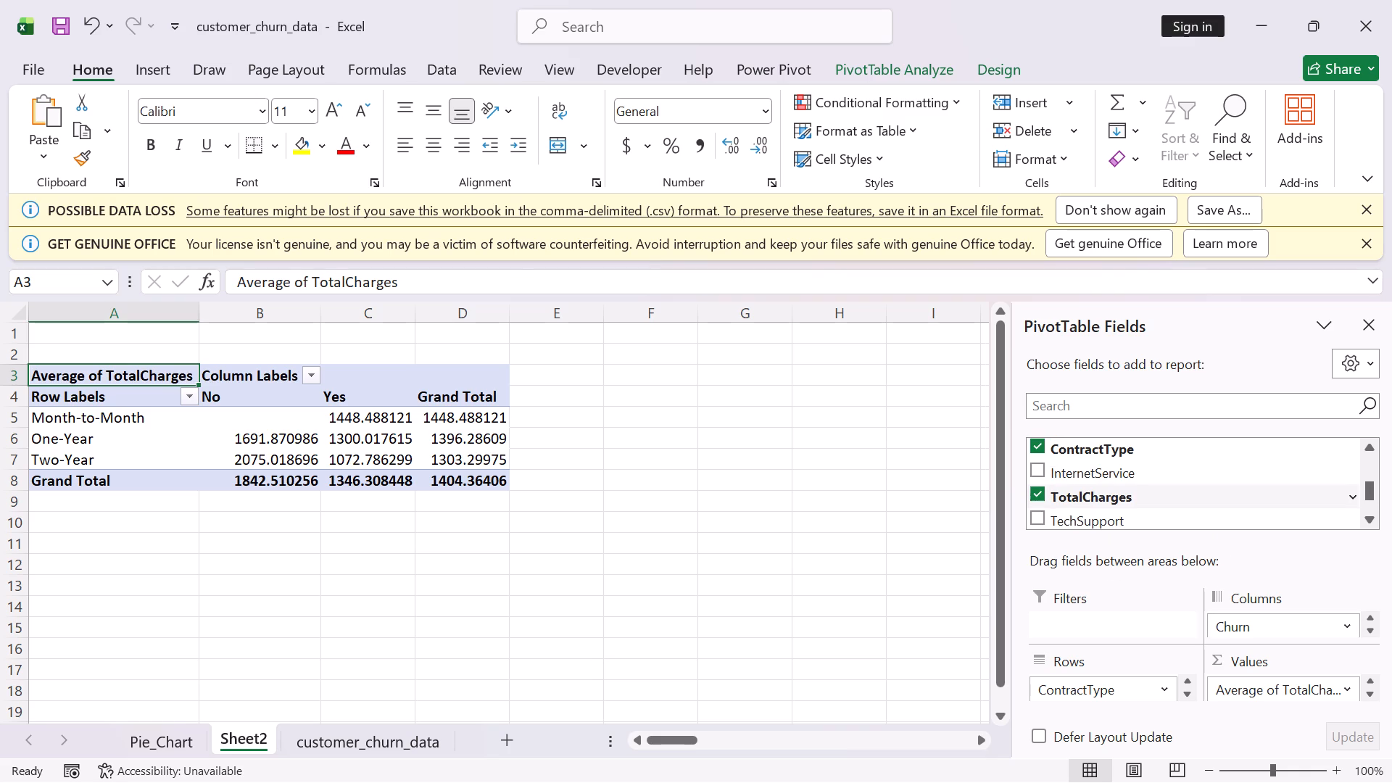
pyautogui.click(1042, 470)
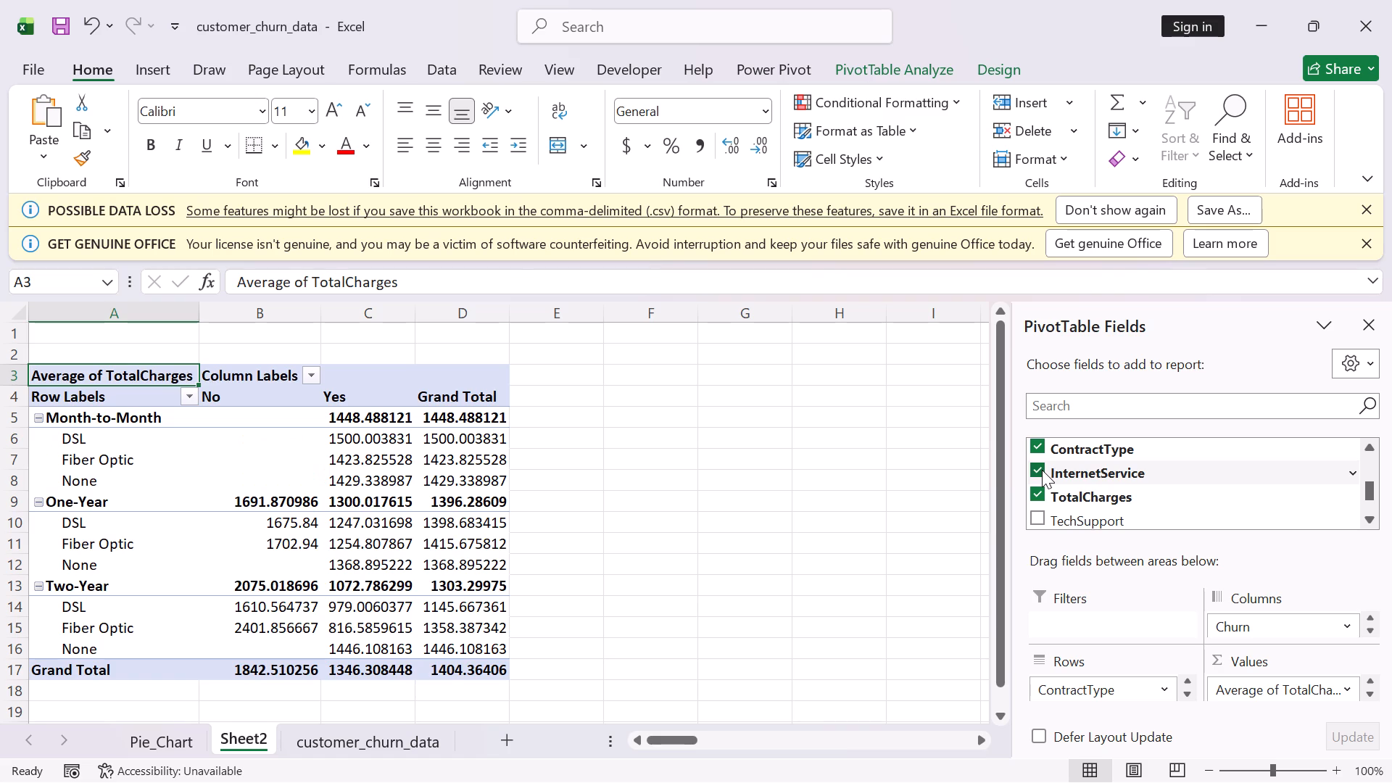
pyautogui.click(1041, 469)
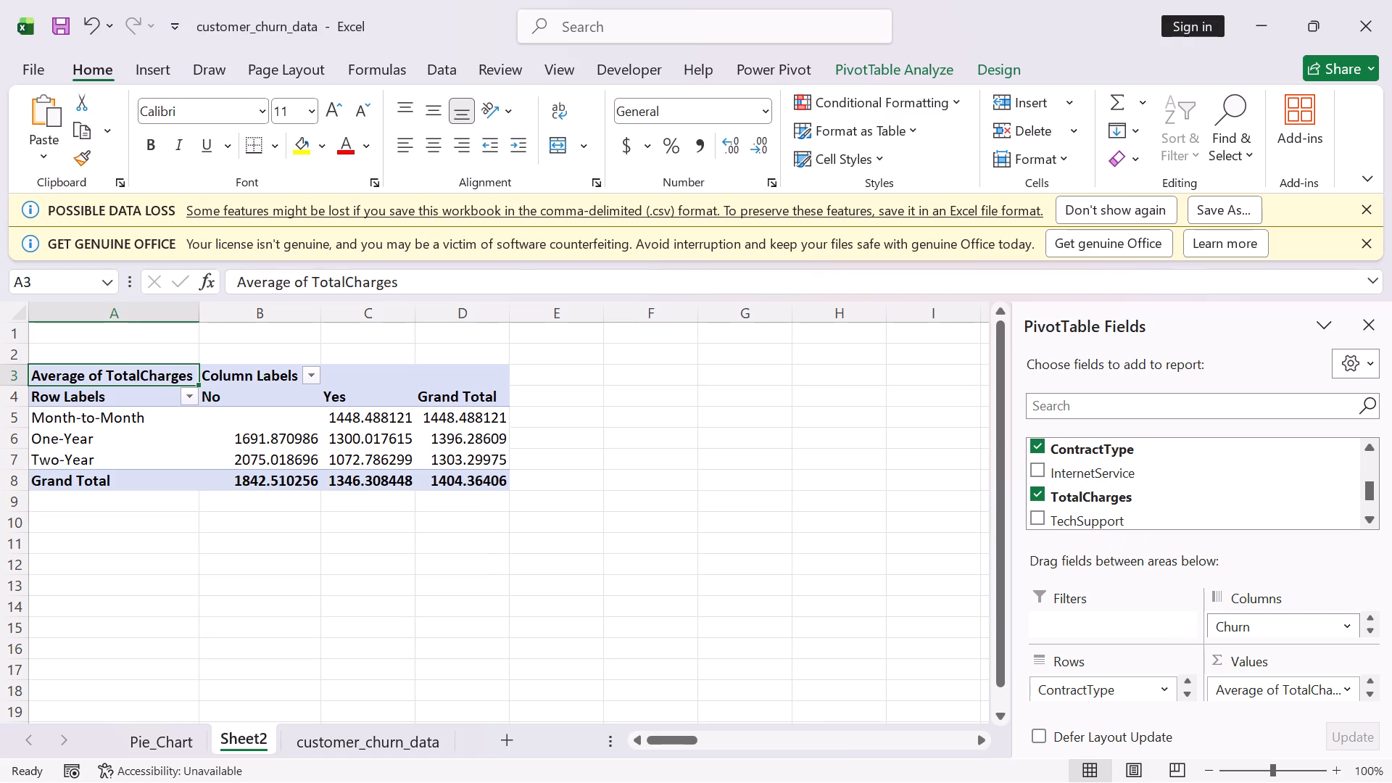
# Move the Churn field from the PivotTable's columns to its filters and add the InternetService field as the columns.
pyautogui.moveTo(1258, 627); pyautogui.dragTo(1102, 628)
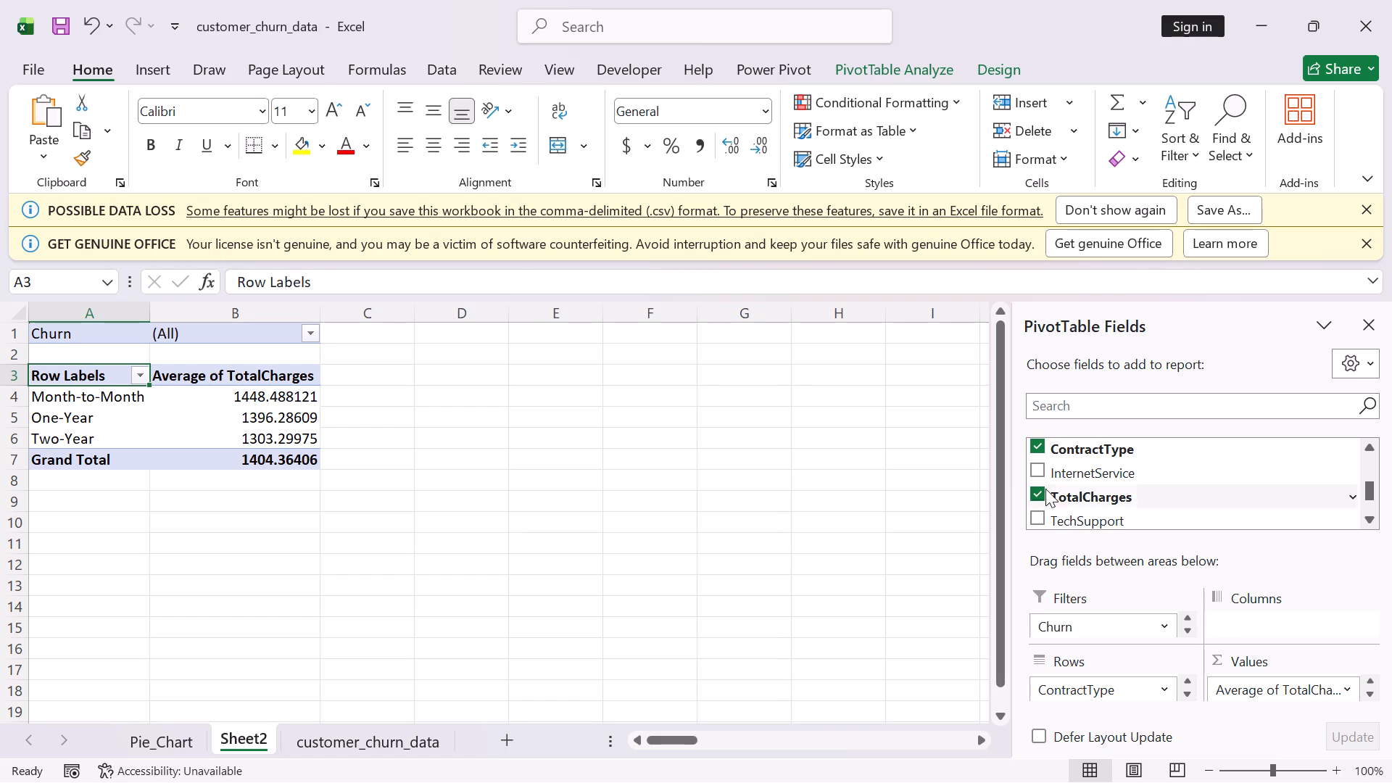
pyautogui.moveTo(1068, 476); pyautogui.dragTo(1287, 629)
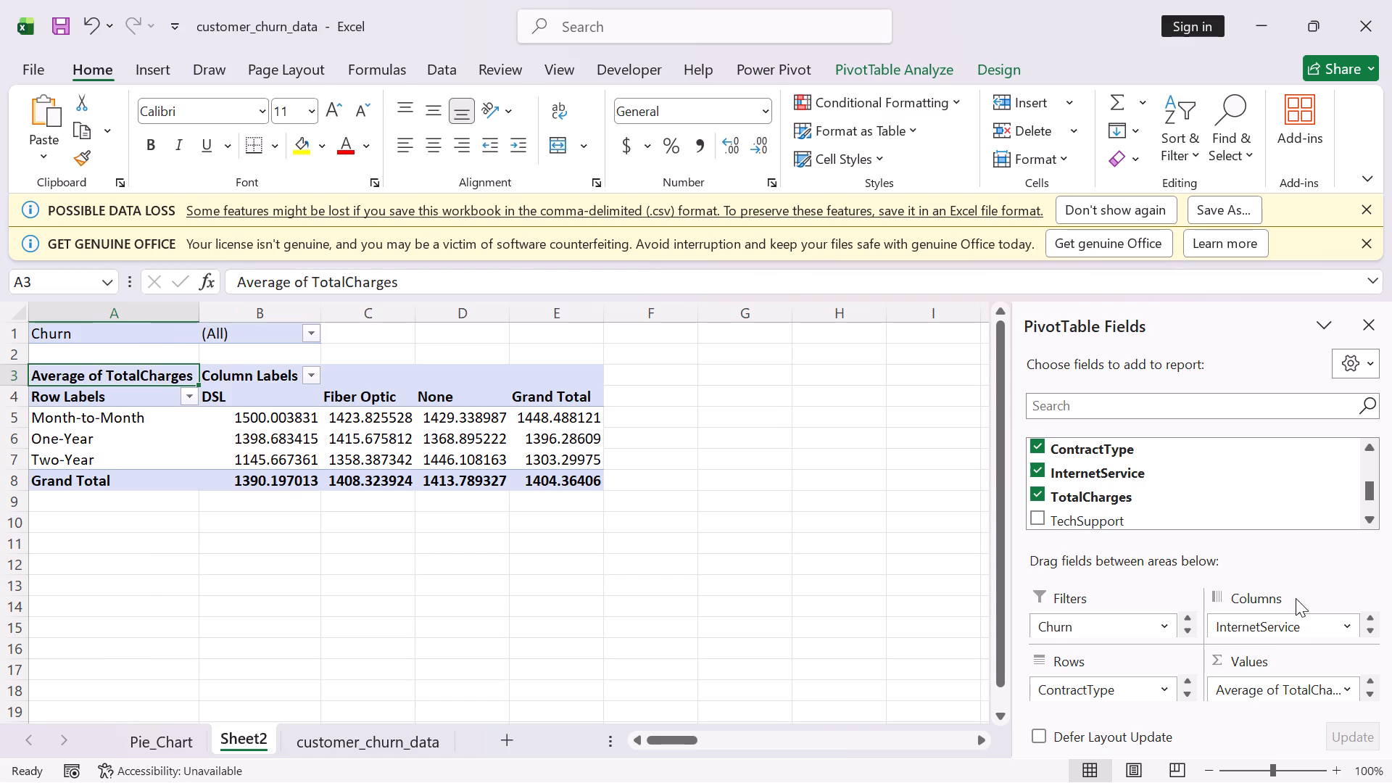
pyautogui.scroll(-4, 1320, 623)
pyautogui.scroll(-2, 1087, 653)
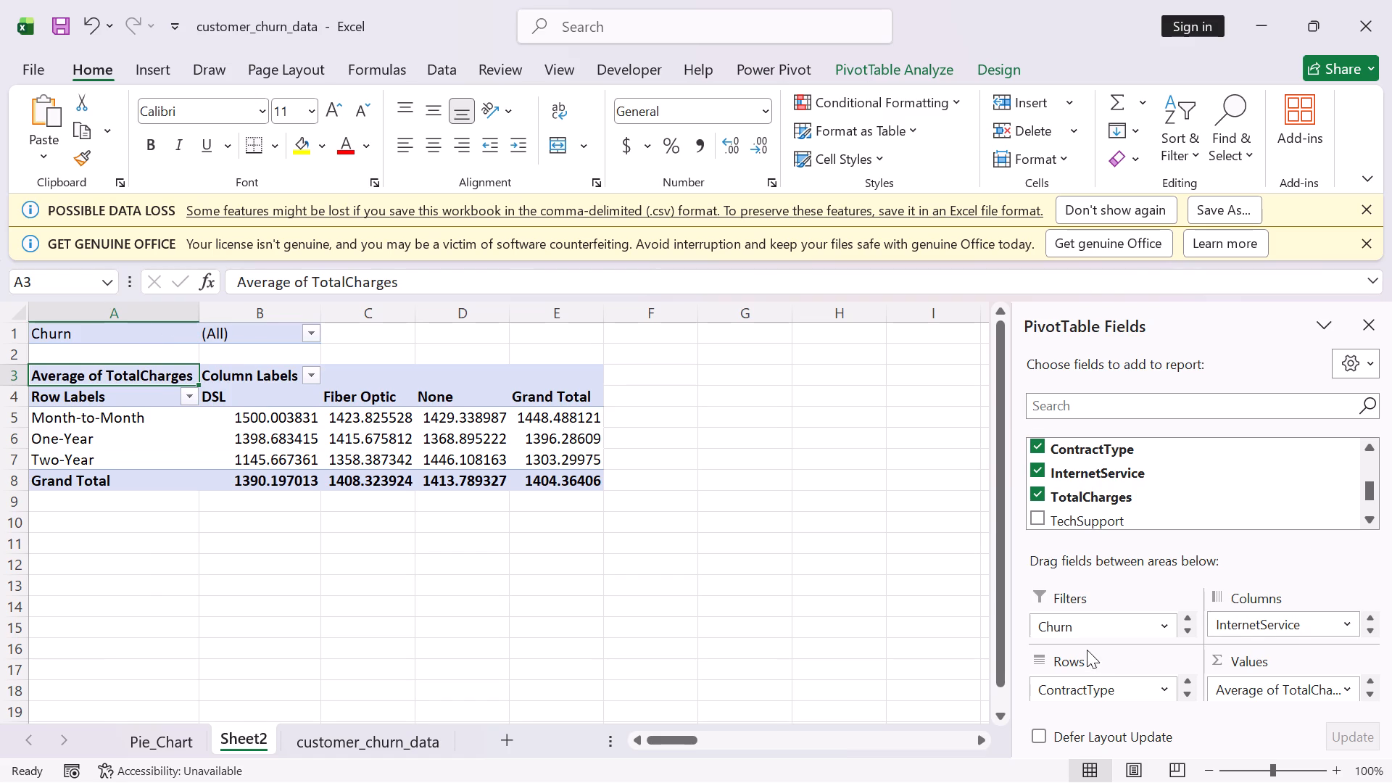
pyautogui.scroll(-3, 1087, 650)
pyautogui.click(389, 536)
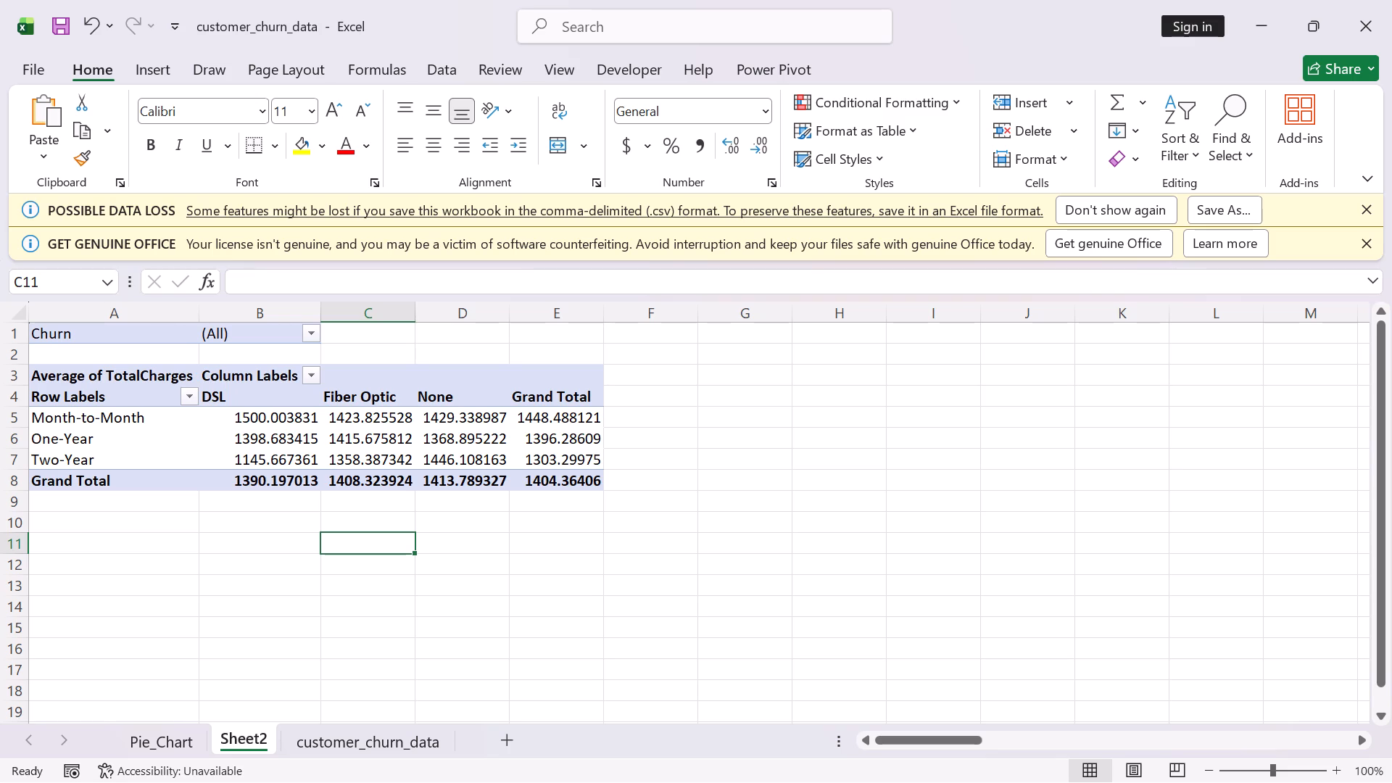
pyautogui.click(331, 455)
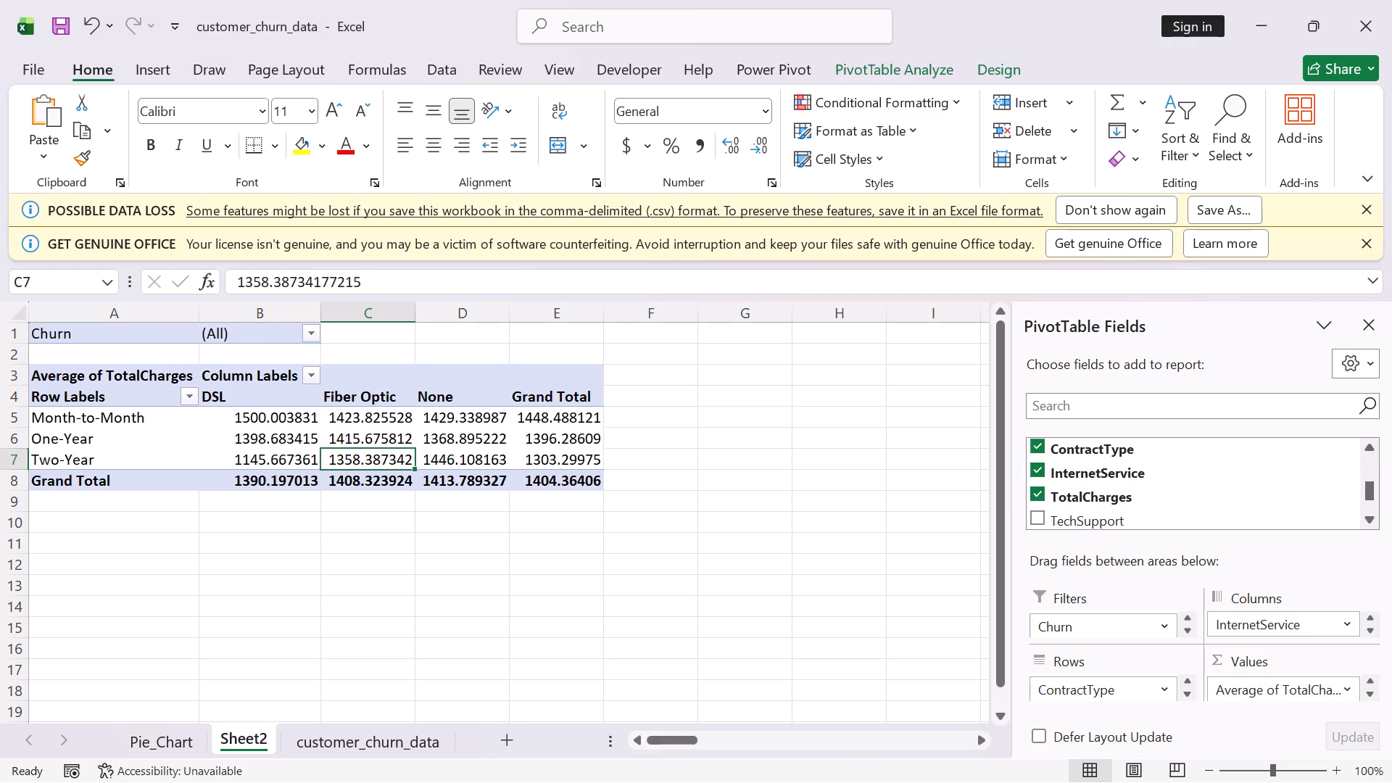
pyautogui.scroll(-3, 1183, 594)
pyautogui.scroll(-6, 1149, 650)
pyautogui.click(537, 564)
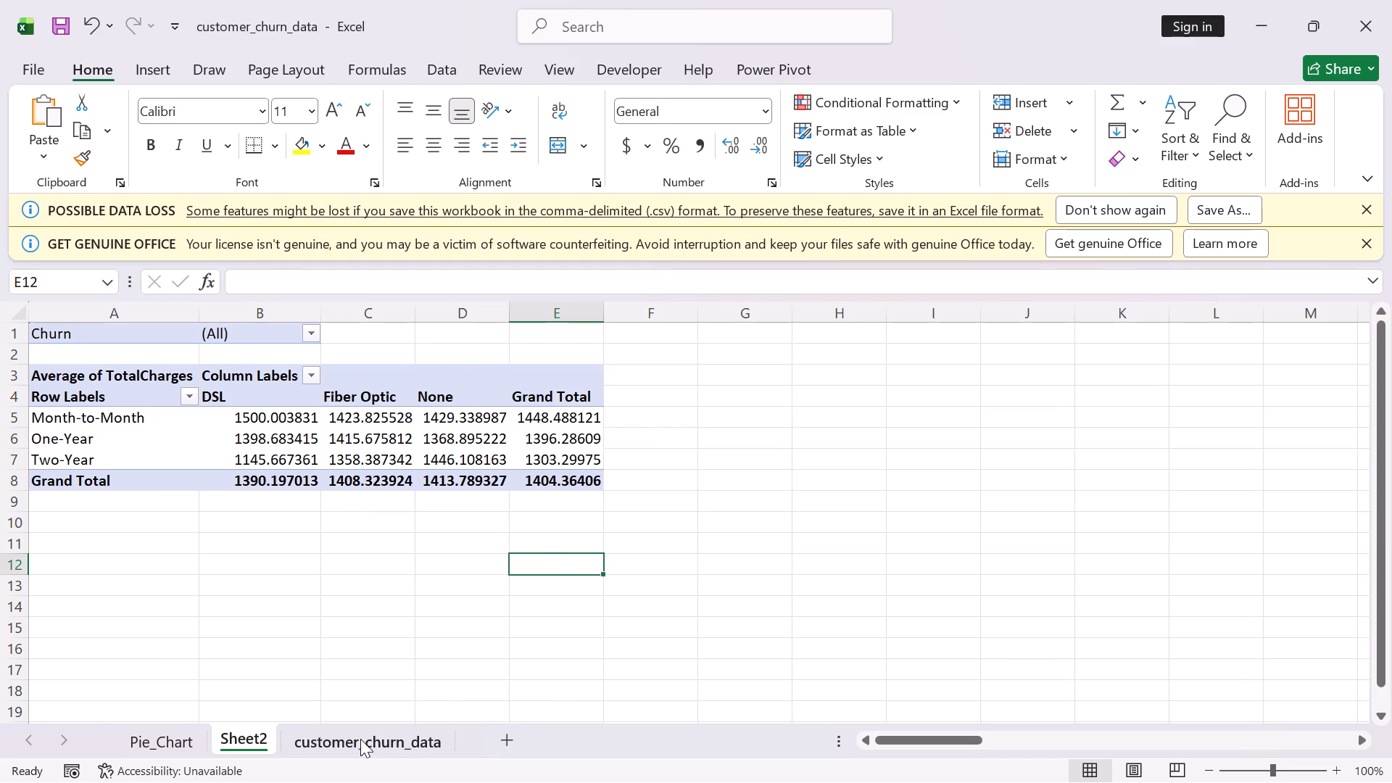
# Insert another PivotTable on a new worksheet from the customer_churn_data range A1:J1001.
pyautogui.click(360, 739)
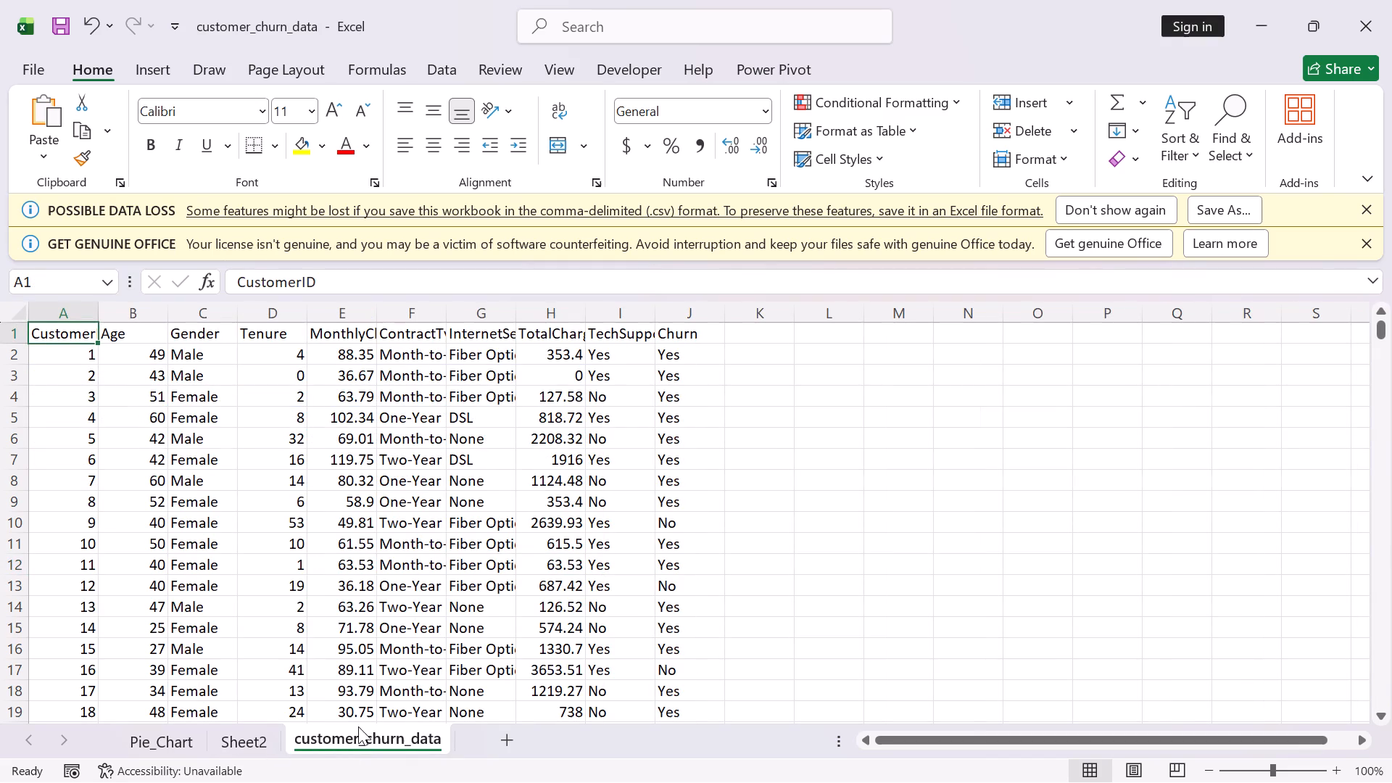
pyautogui.scroll(5, 357, 512)
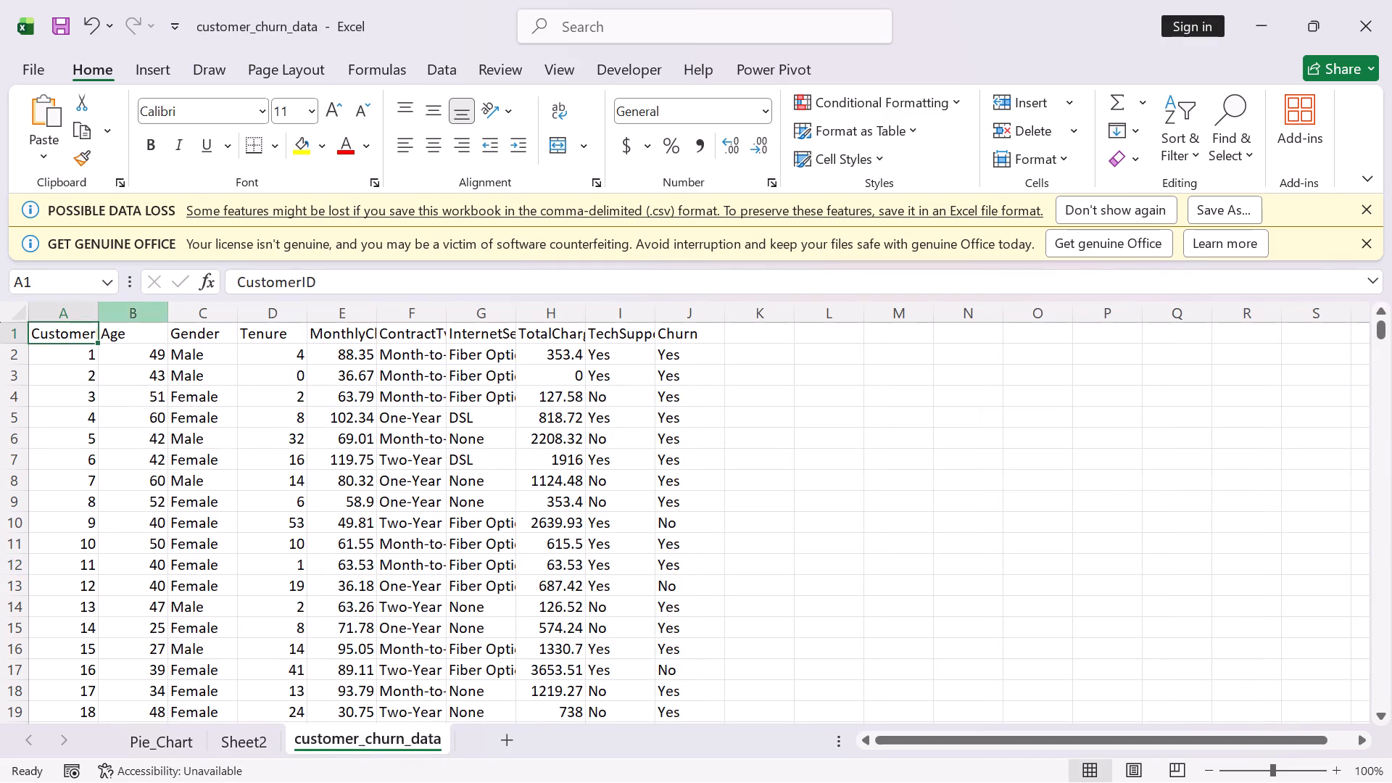
pyautogui.click(159, 67)
pyautogui.click(60, 123)
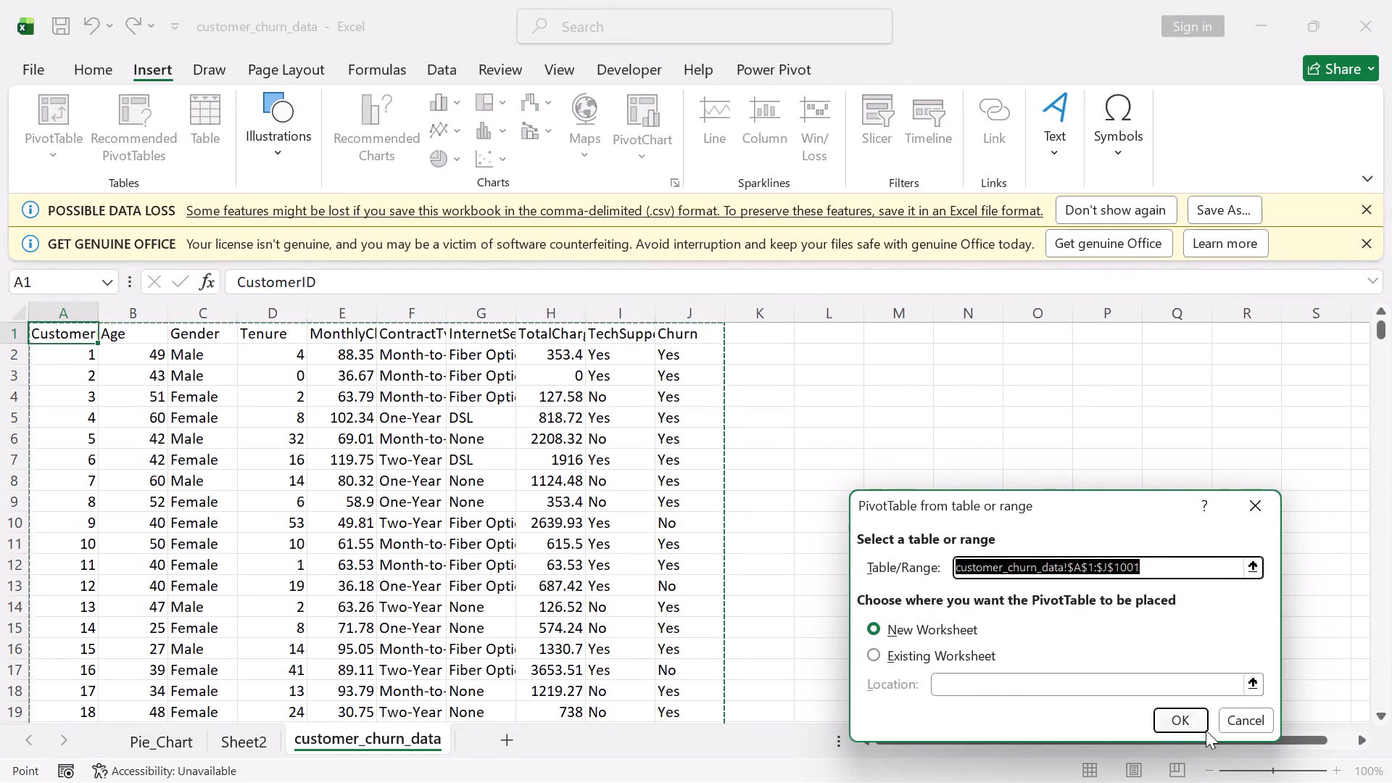
pyautogui.click(1206, 730)
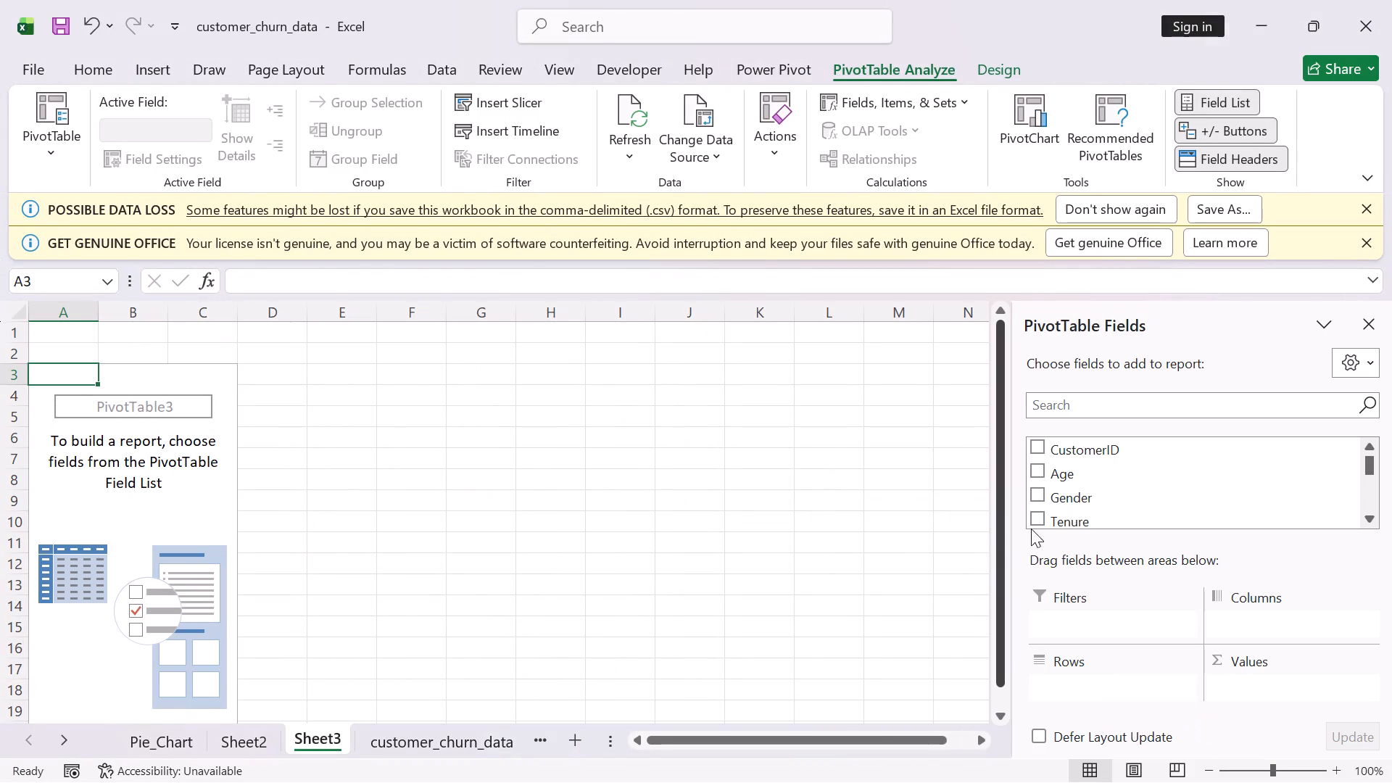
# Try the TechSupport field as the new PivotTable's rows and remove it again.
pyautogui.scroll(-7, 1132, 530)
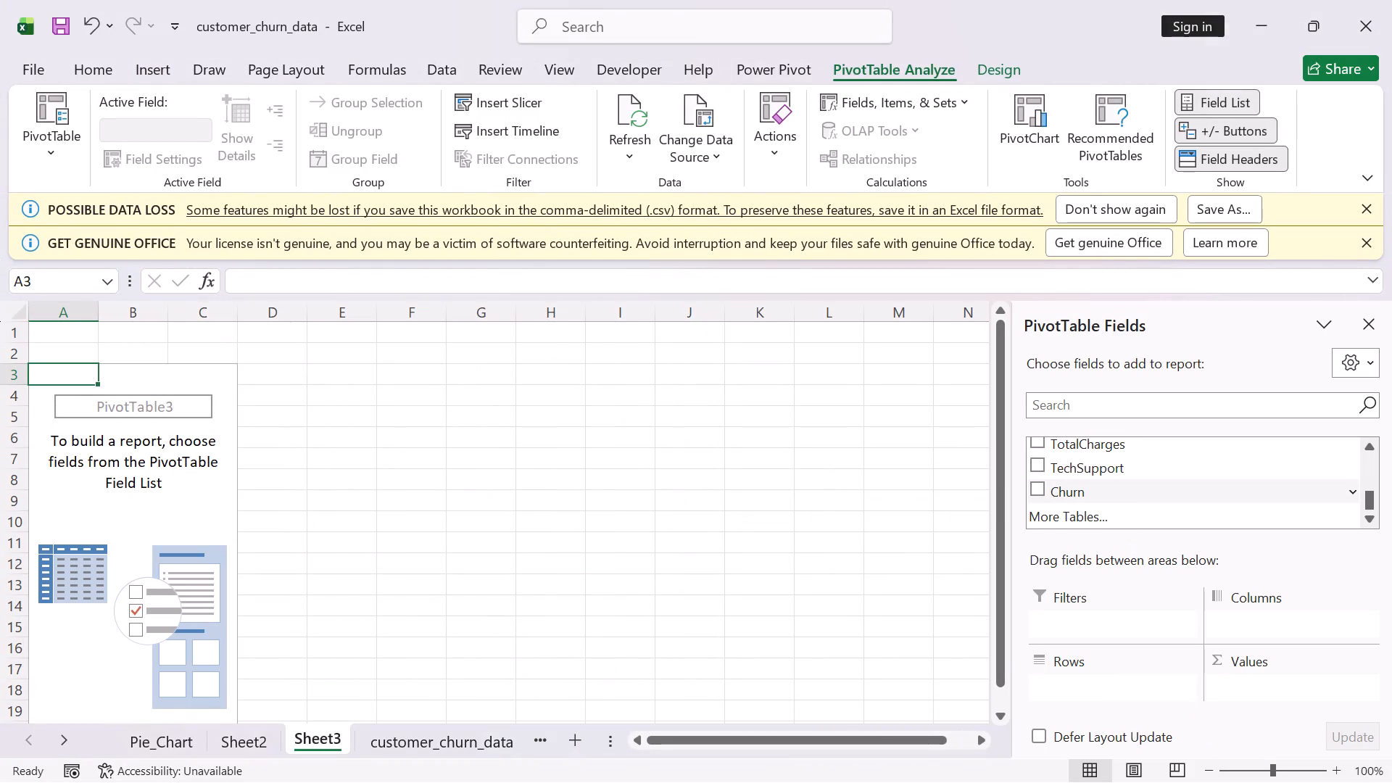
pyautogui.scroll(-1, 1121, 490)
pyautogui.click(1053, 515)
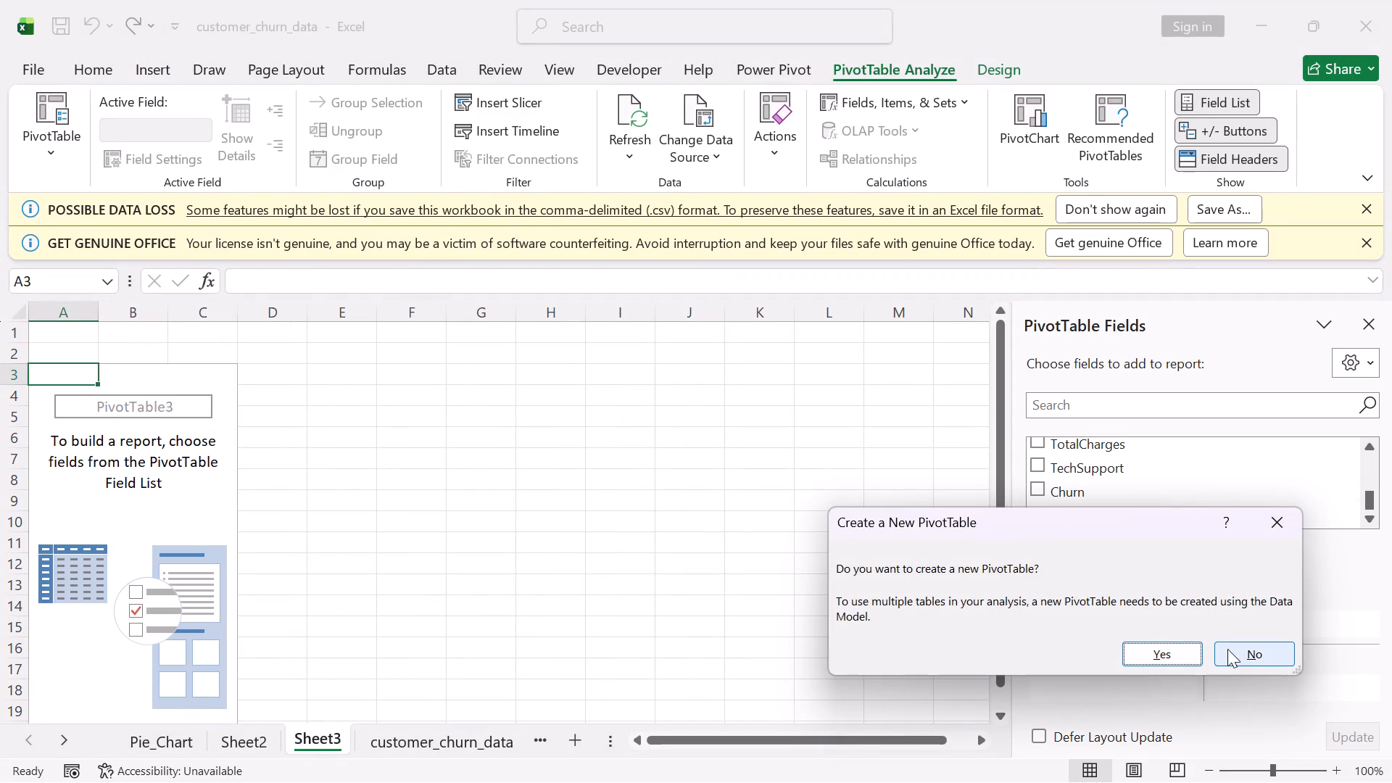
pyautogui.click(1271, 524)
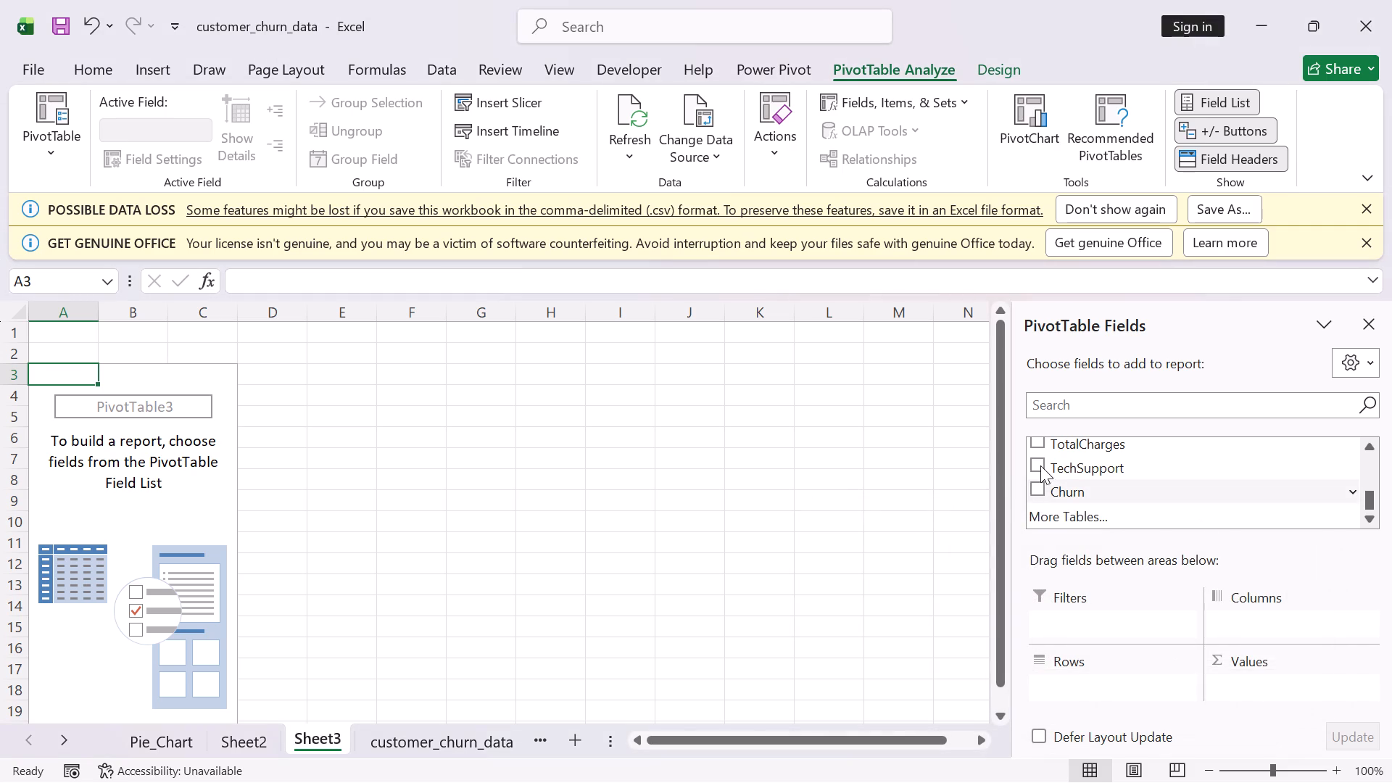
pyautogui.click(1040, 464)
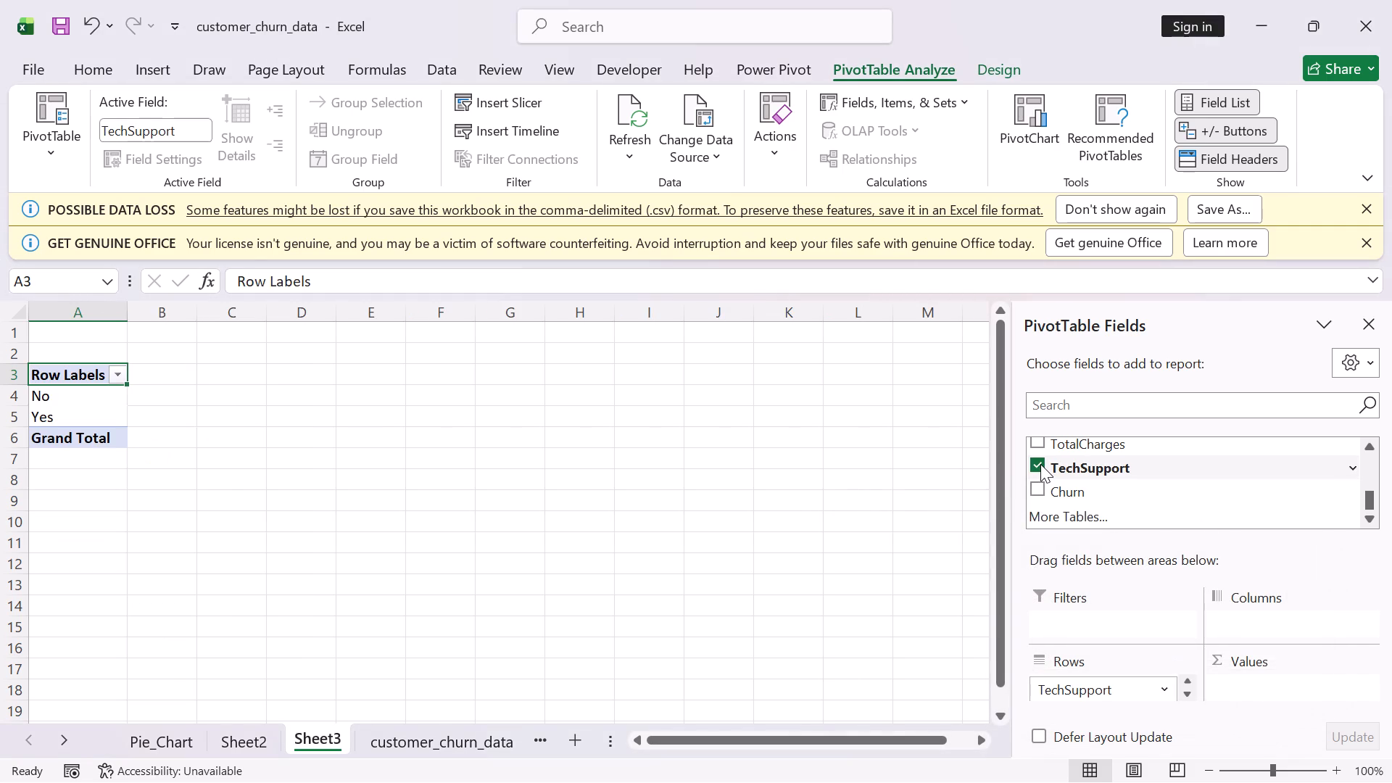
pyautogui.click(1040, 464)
# Add the InternetService field as the new PivotTable's rows.
pyautogui.scroll(1, 1051, 468)
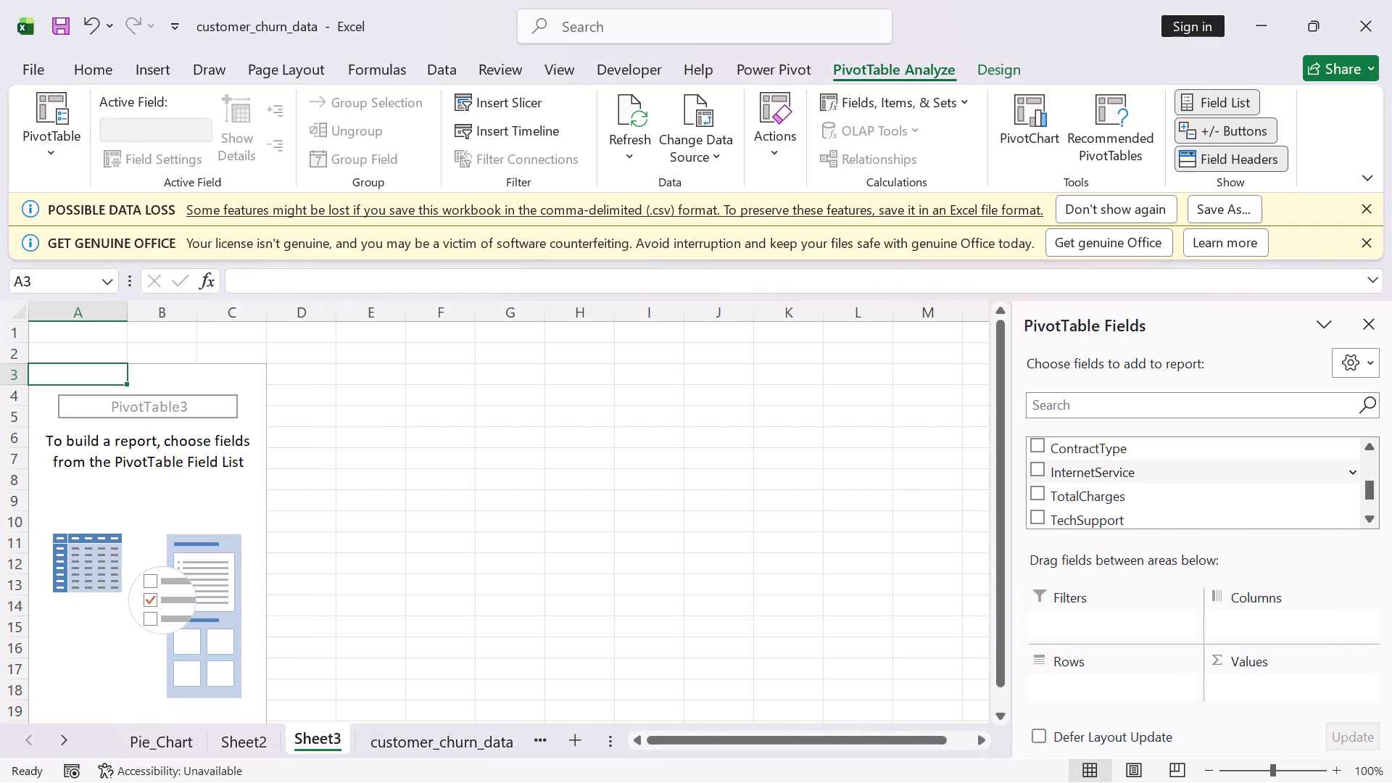
pyautogui.click(1038, 470)
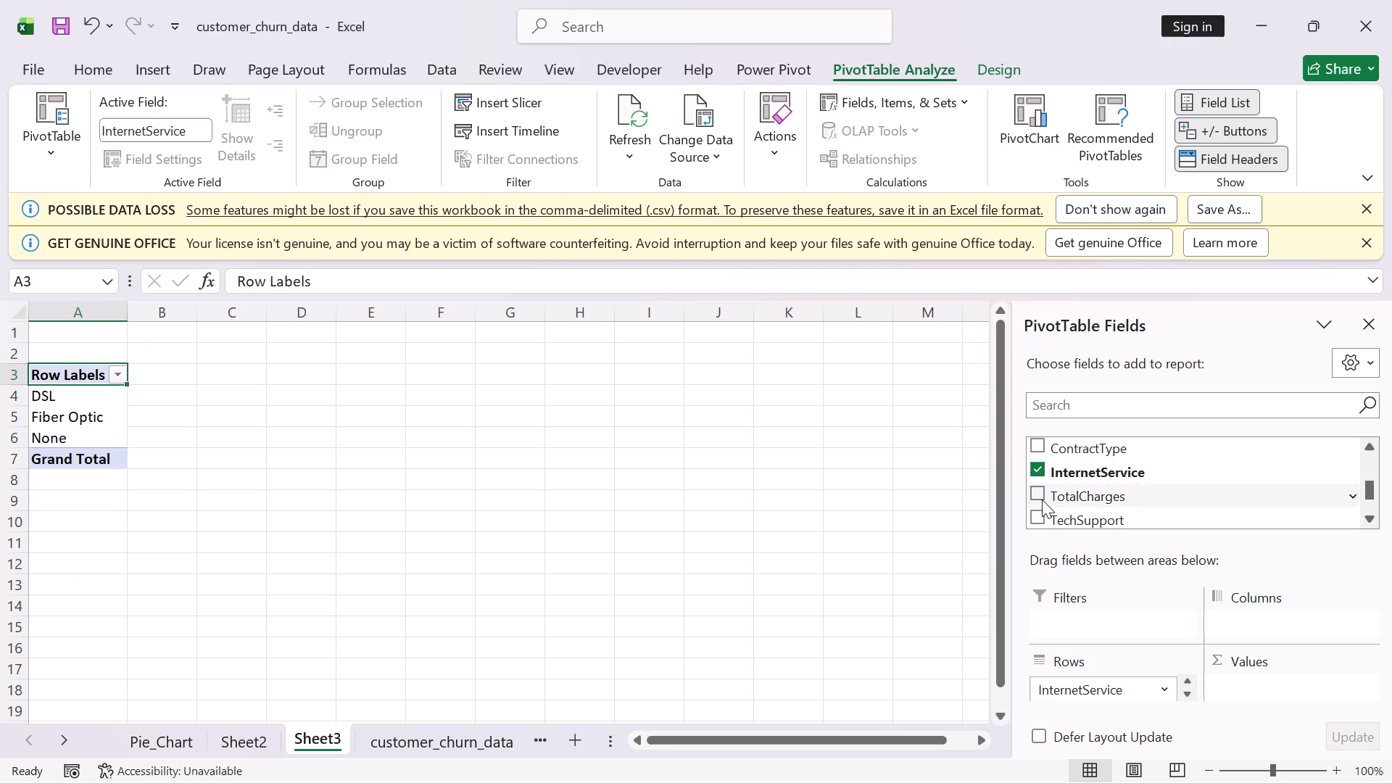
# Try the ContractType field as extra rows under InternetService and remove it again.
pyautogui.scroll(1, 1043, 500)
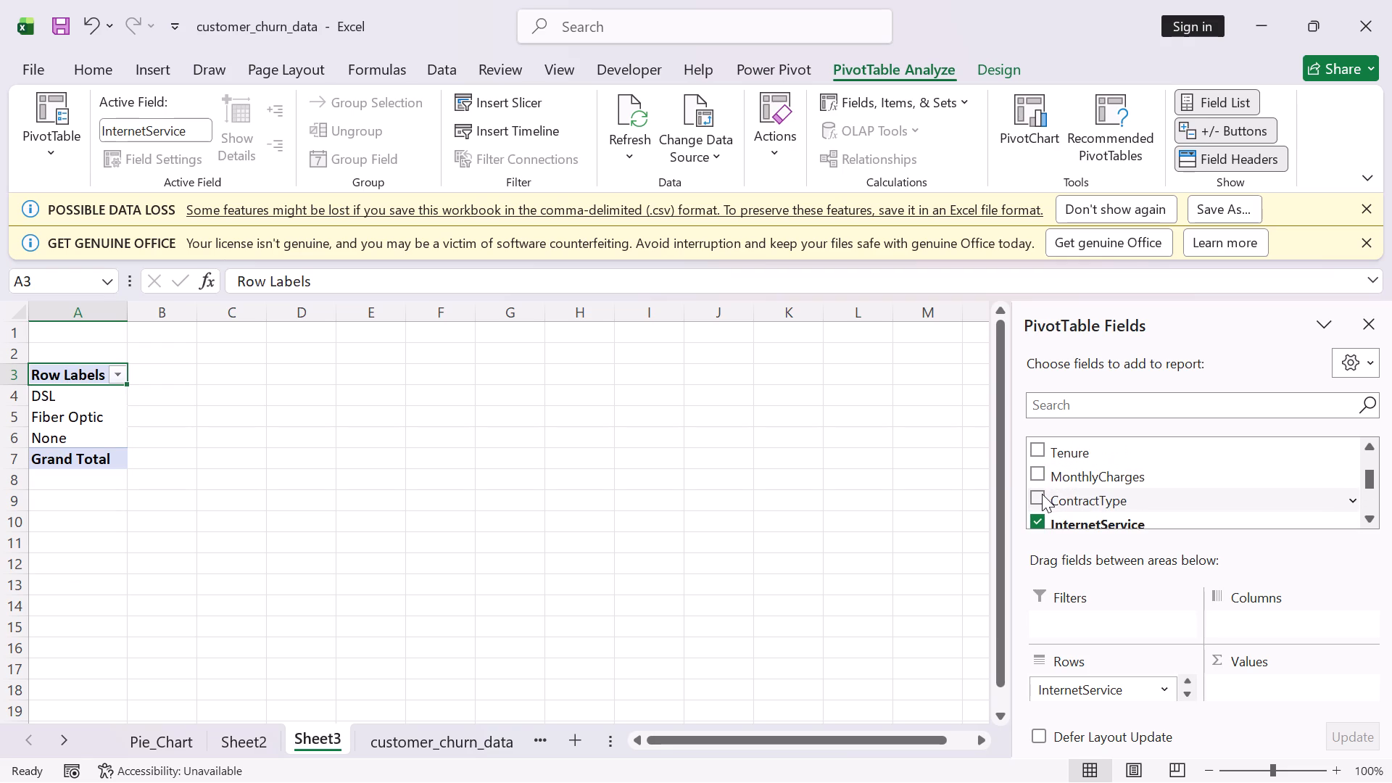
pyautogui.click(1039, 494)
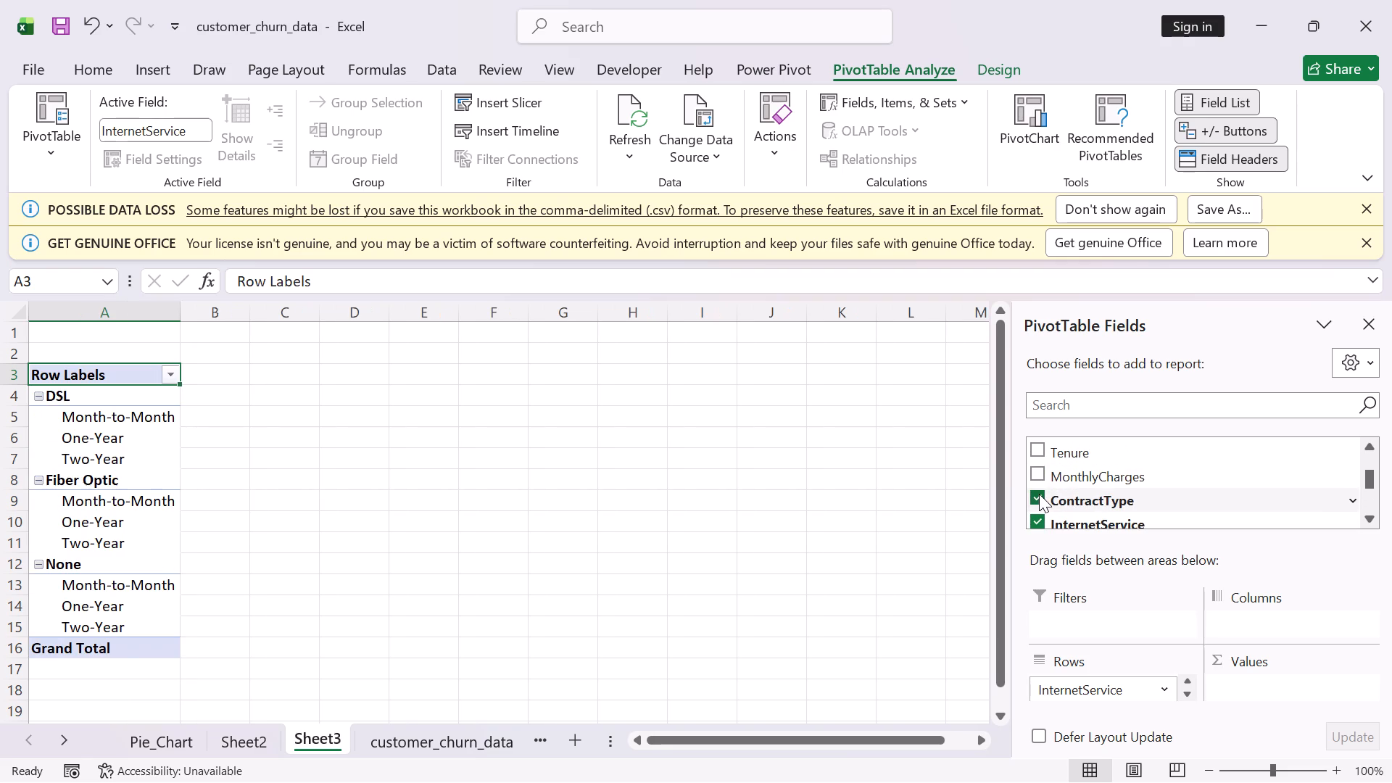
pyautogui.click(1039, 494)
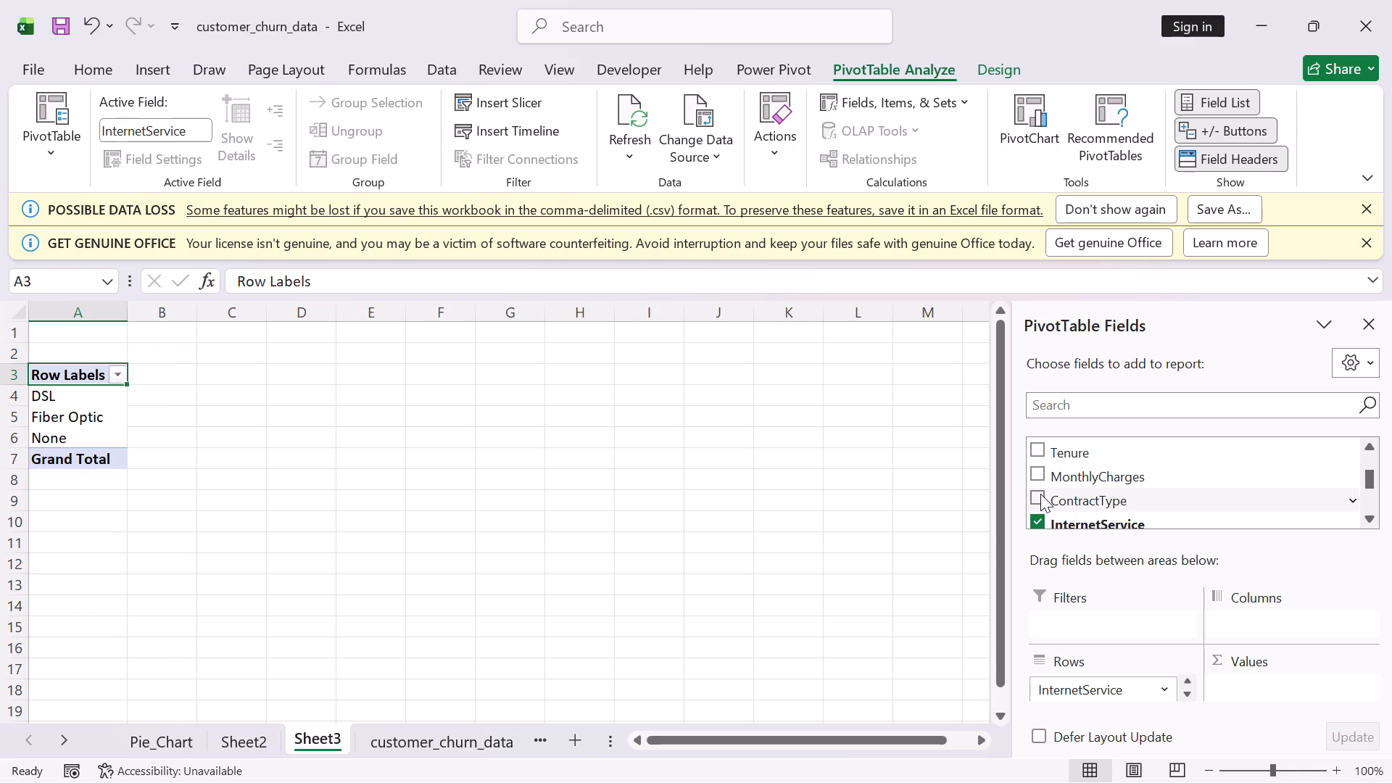
# Add the MonthlyCharges field as the PivotTable's values, summarized by Average.
pyautogui.click(1036, 472)
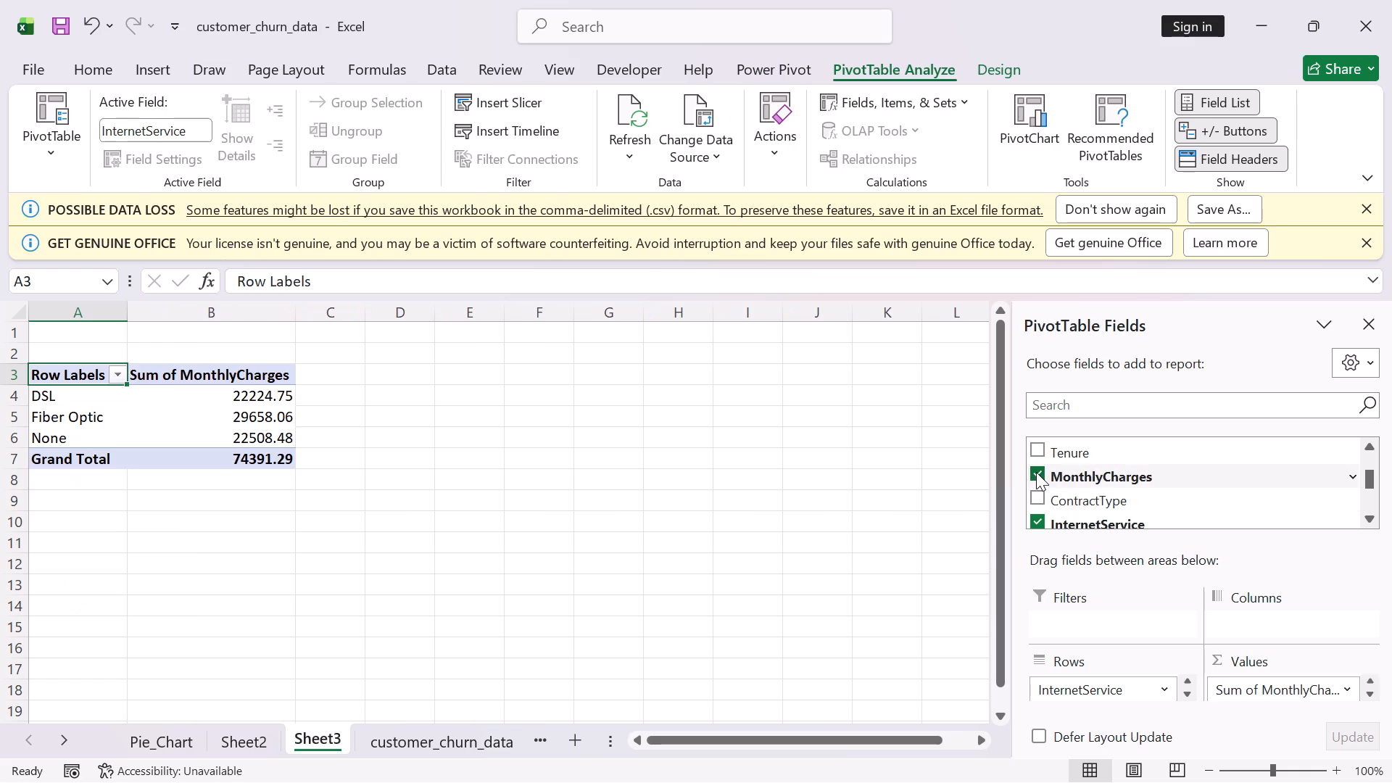
pyautogui.click(214, 381)
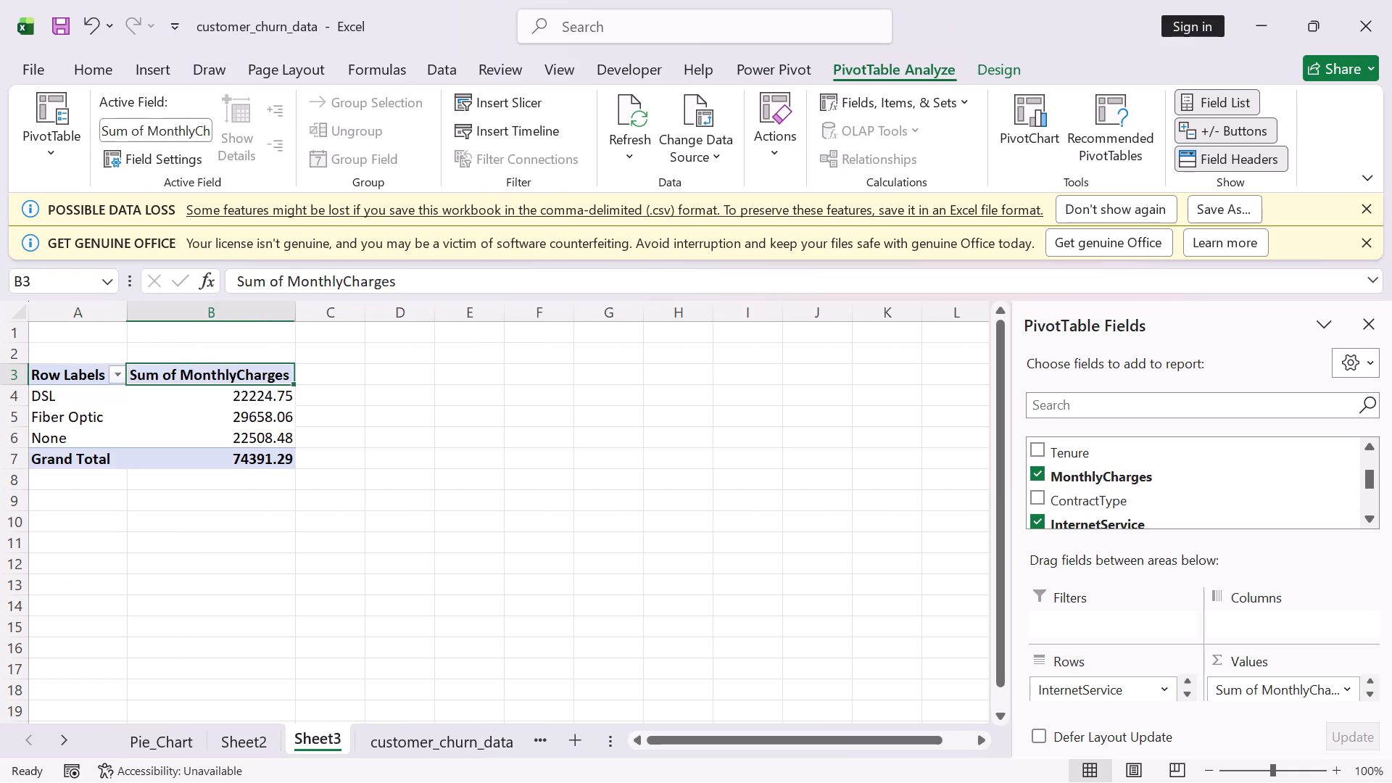
pyautogui.doubleClick(215, 379)
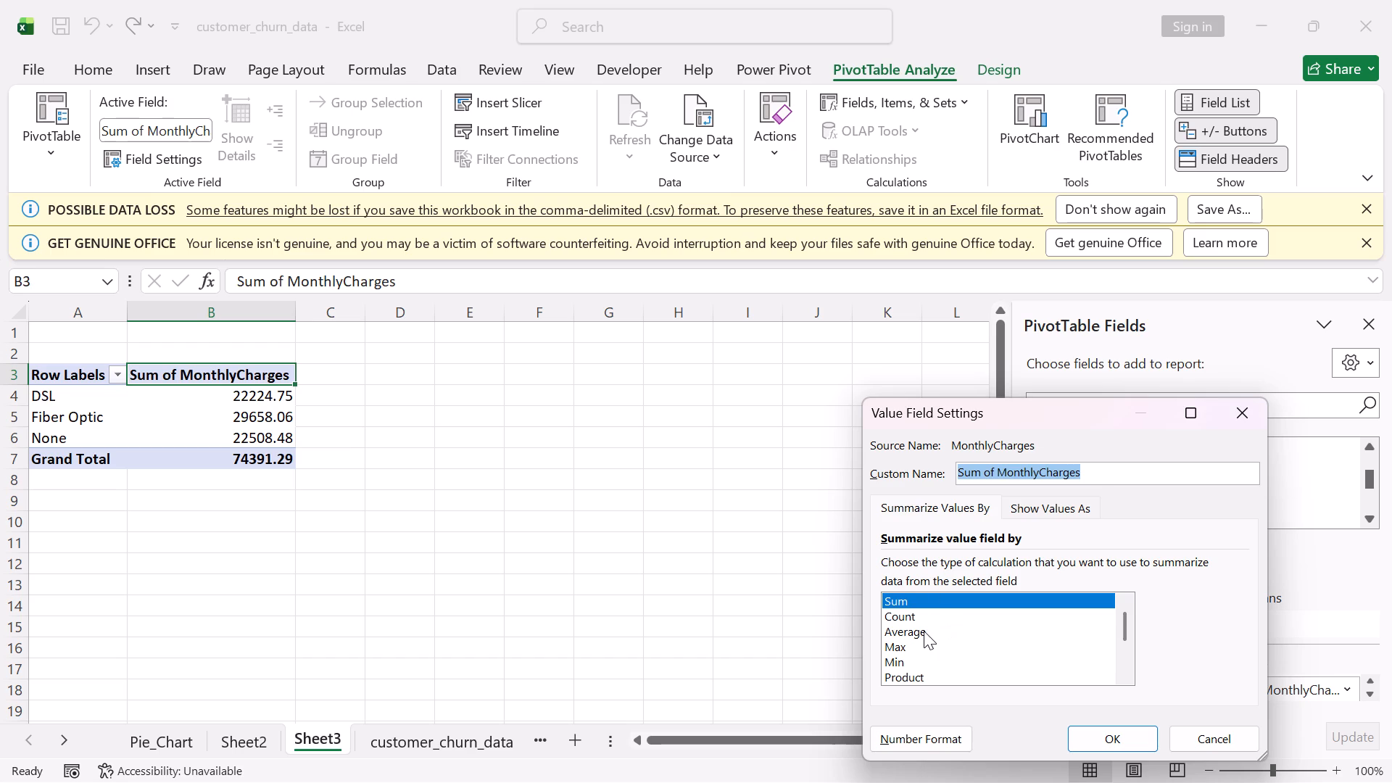
pyautogui.click(921, 631)
pyautogui.click(1106, 734)
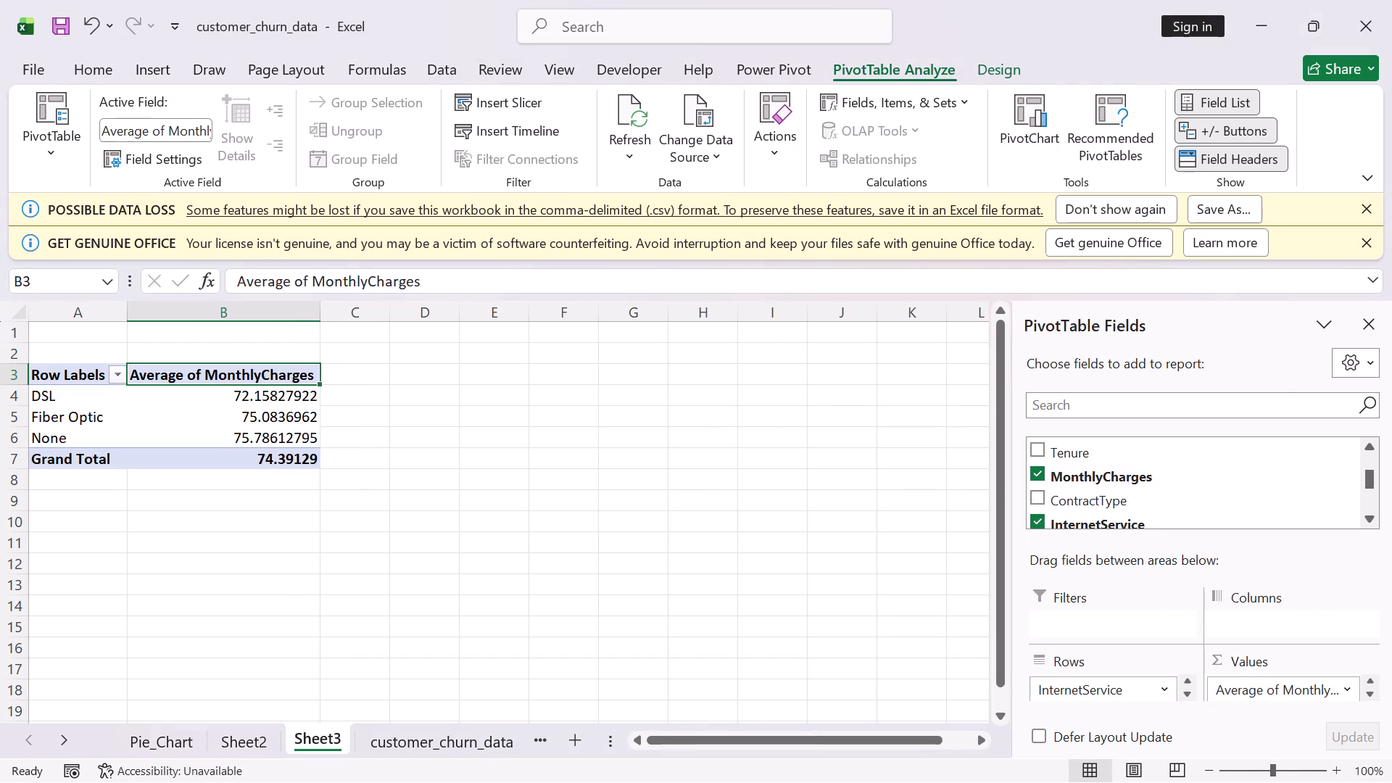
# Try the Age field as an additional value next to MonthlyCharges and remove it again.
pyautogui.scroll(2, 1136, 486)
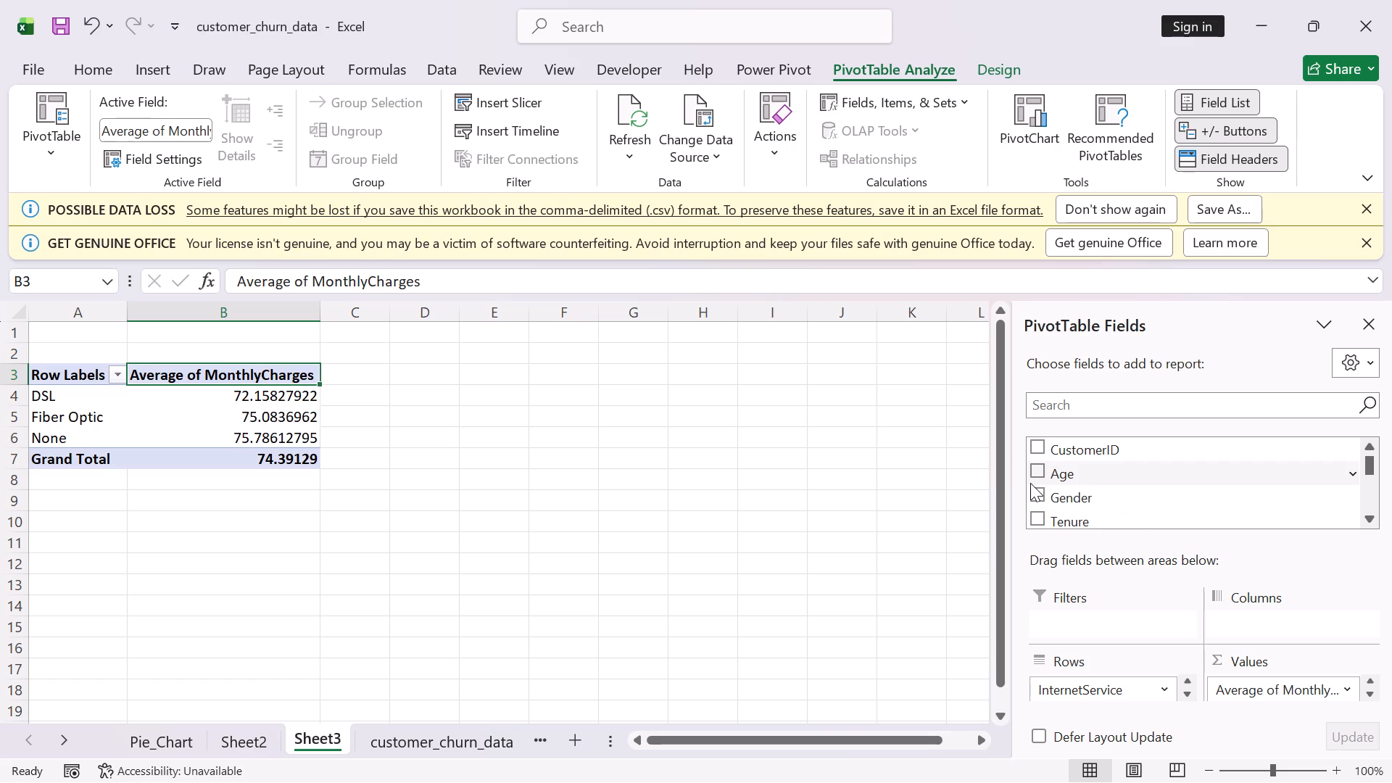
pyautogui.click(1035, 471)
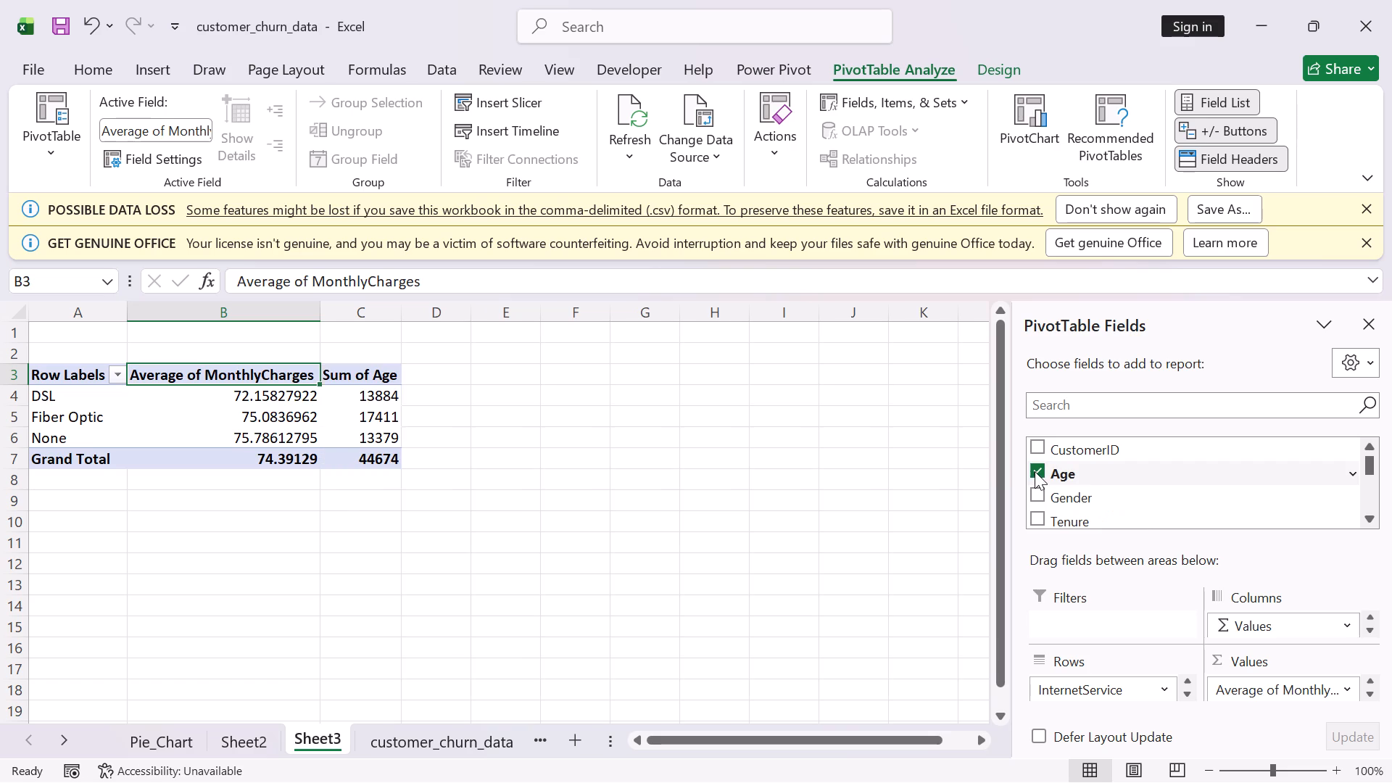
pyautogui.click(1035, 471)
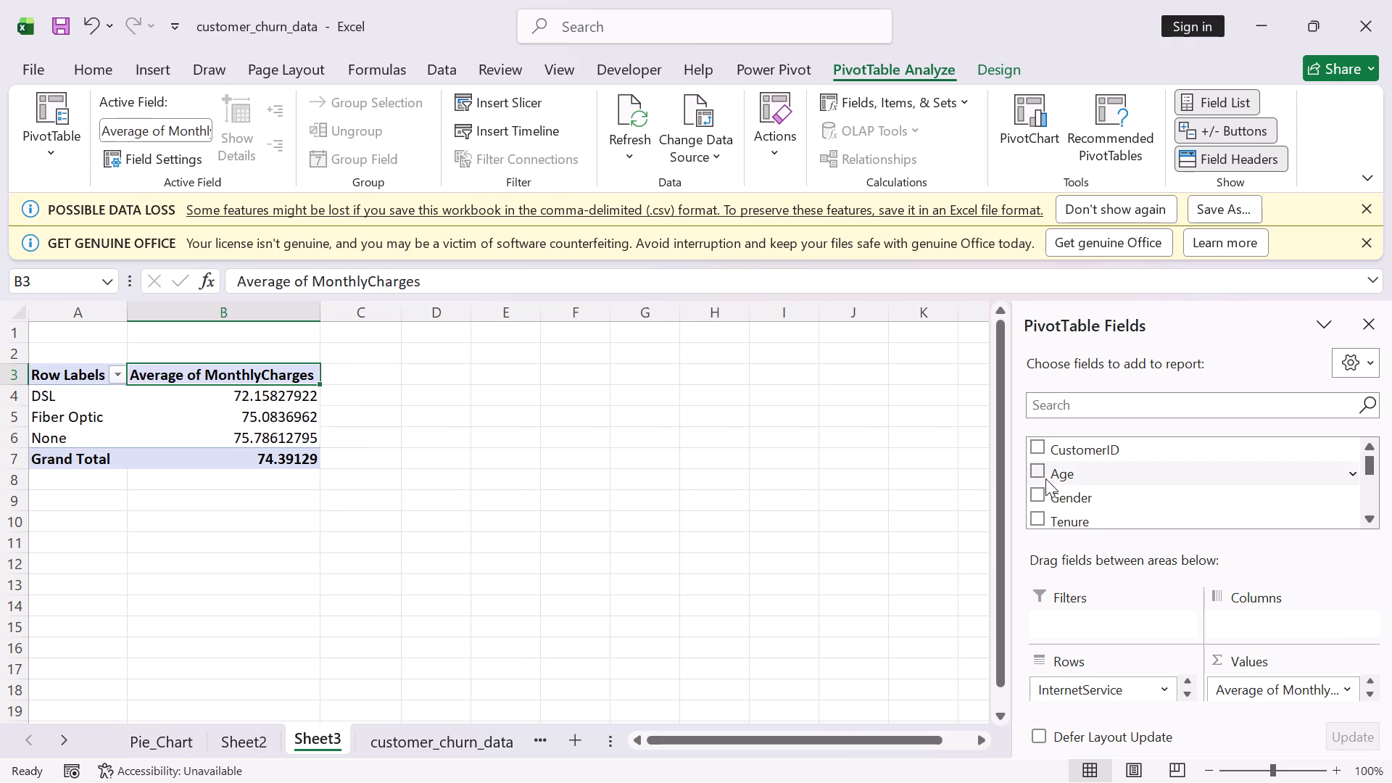
# Add the Age field to the PivotTable's rows under InternetService.
pyautogui.moveTo(1037, 465); pyautogui.dragTo(1090, 692)
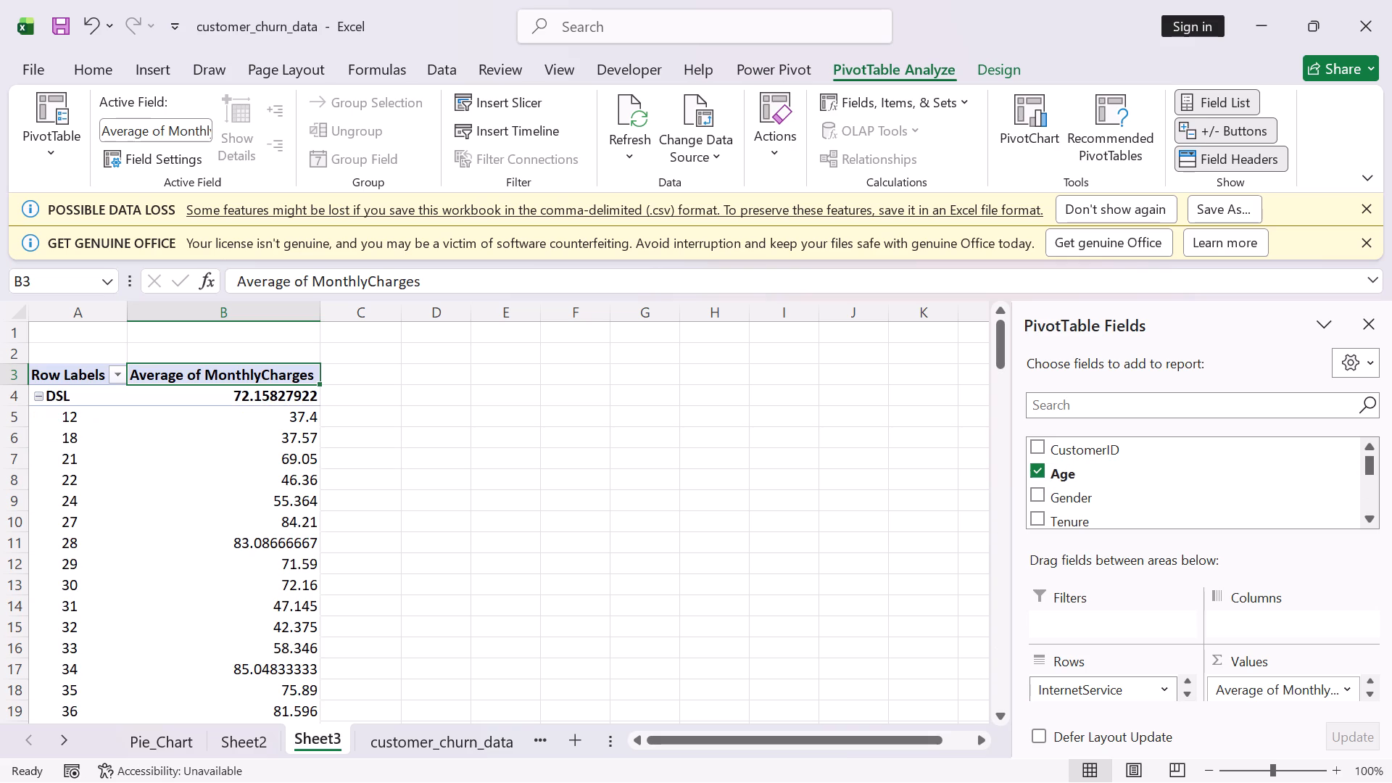
# Remove the Age field from the PivotTable's rows, leaving InternetService as the only row field.
pyautogui.click(1042, 464)
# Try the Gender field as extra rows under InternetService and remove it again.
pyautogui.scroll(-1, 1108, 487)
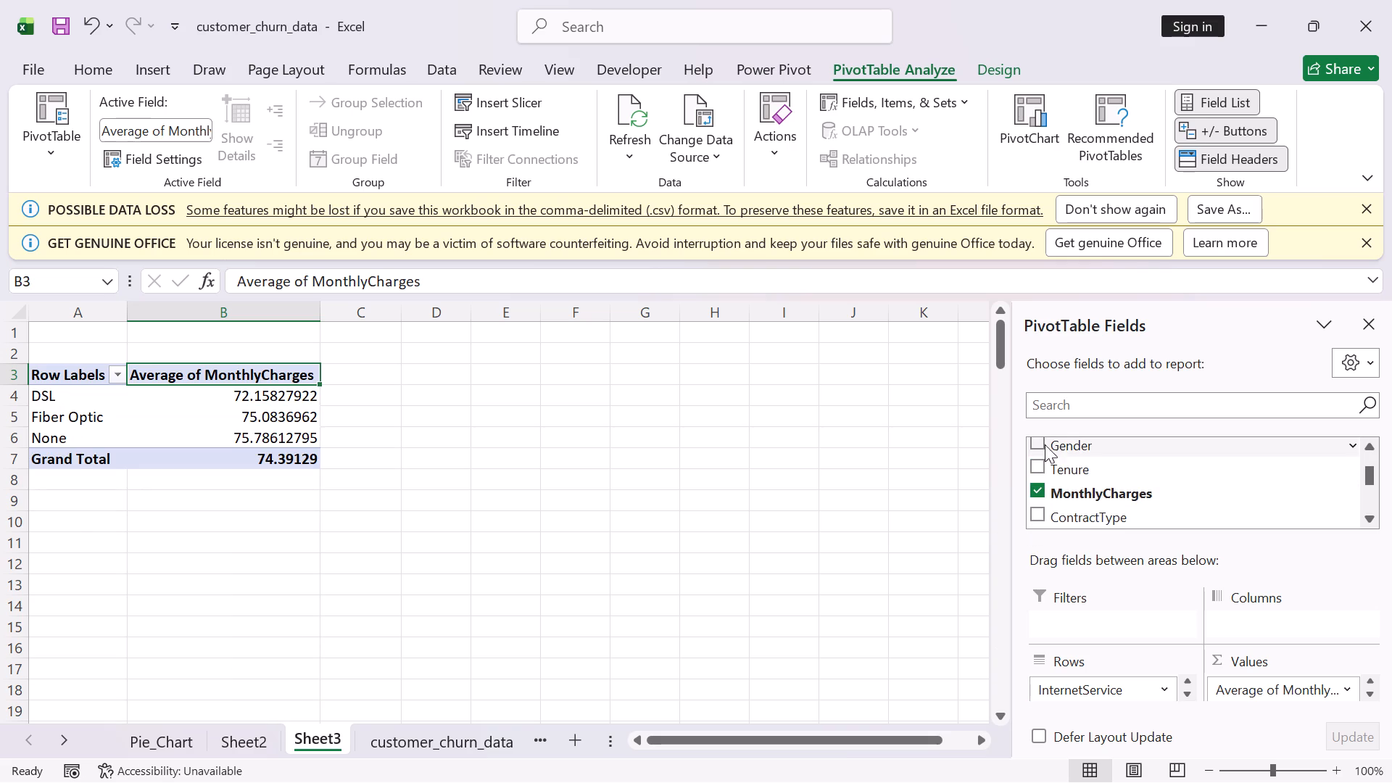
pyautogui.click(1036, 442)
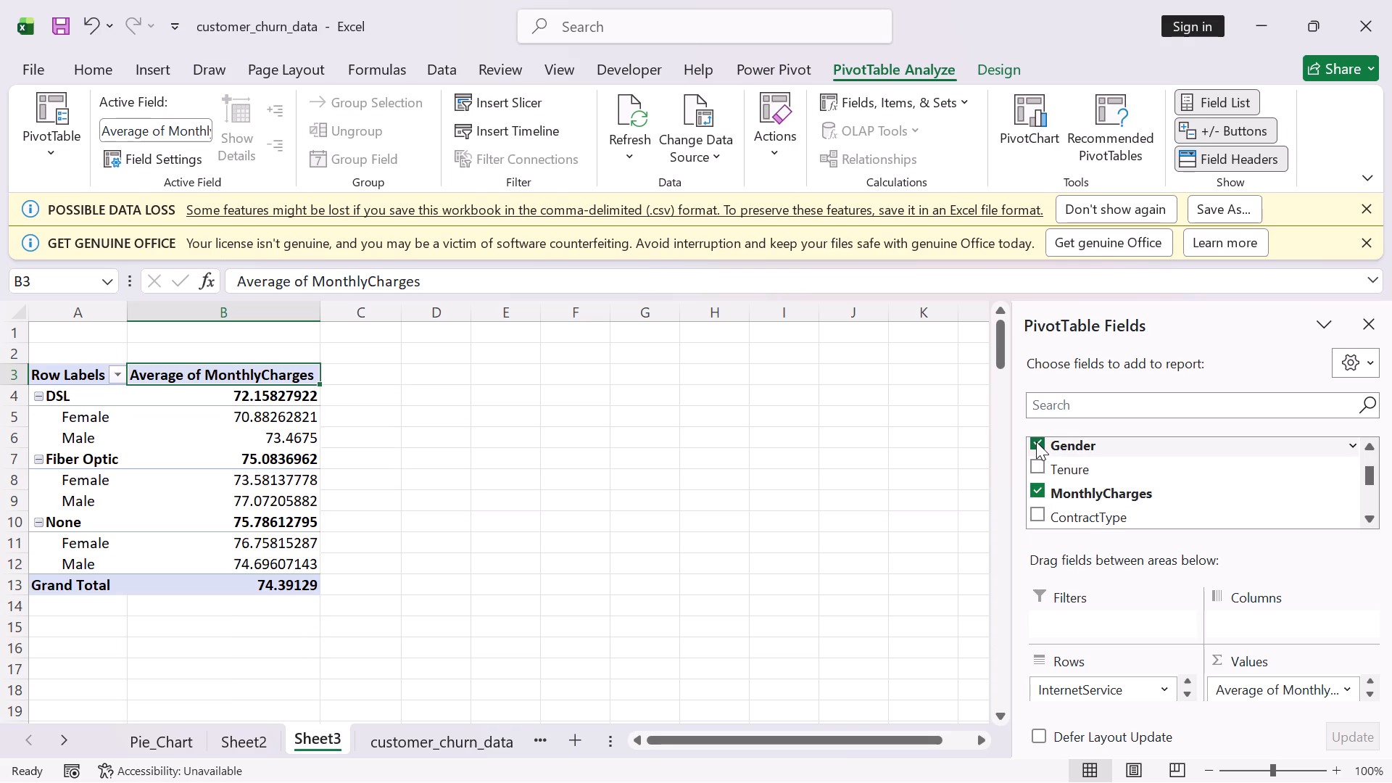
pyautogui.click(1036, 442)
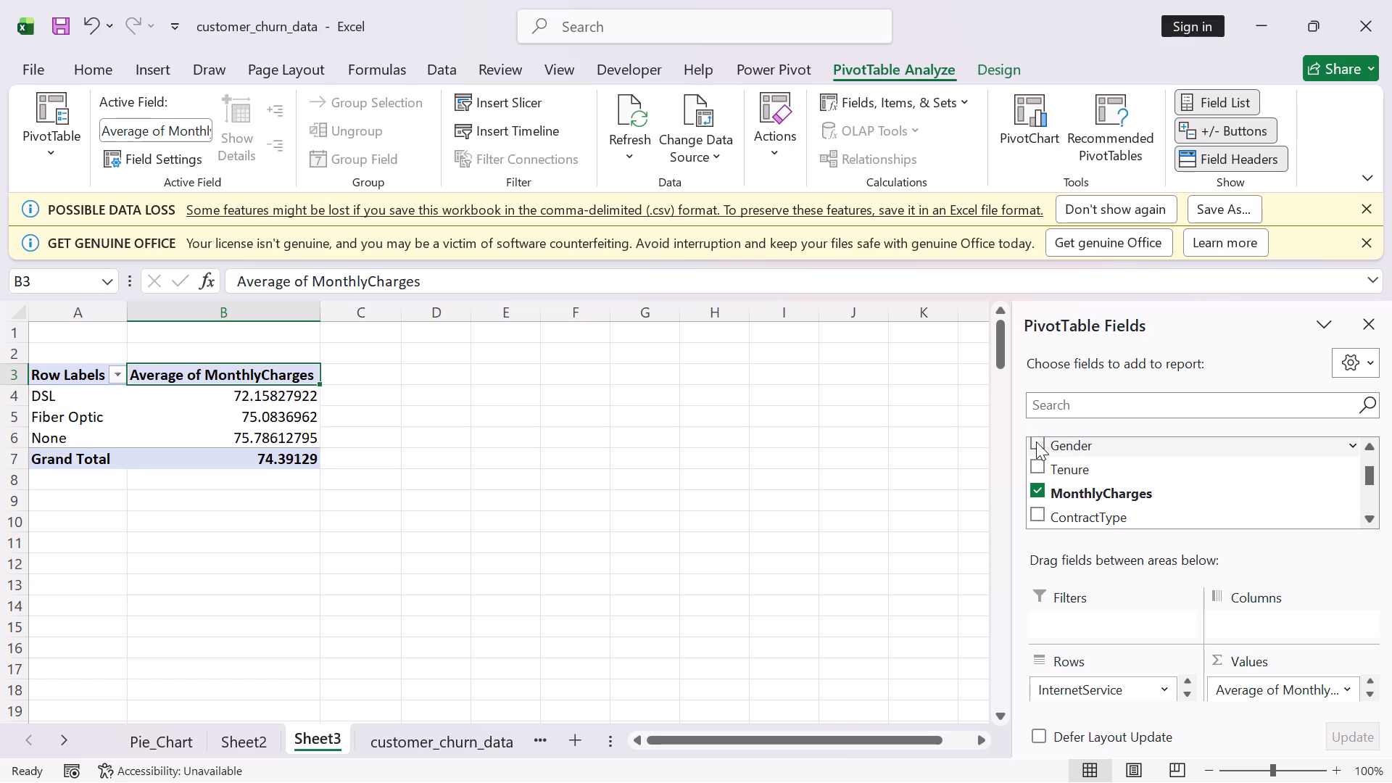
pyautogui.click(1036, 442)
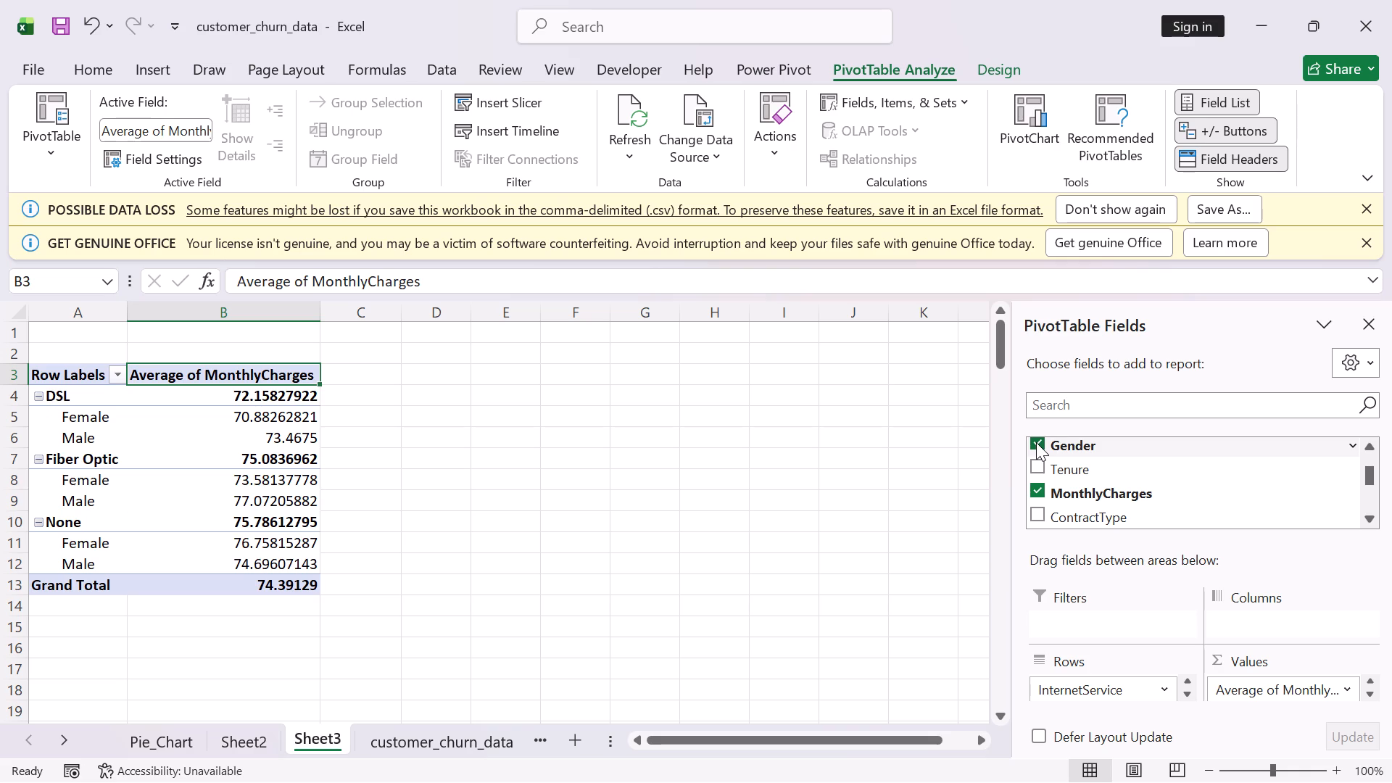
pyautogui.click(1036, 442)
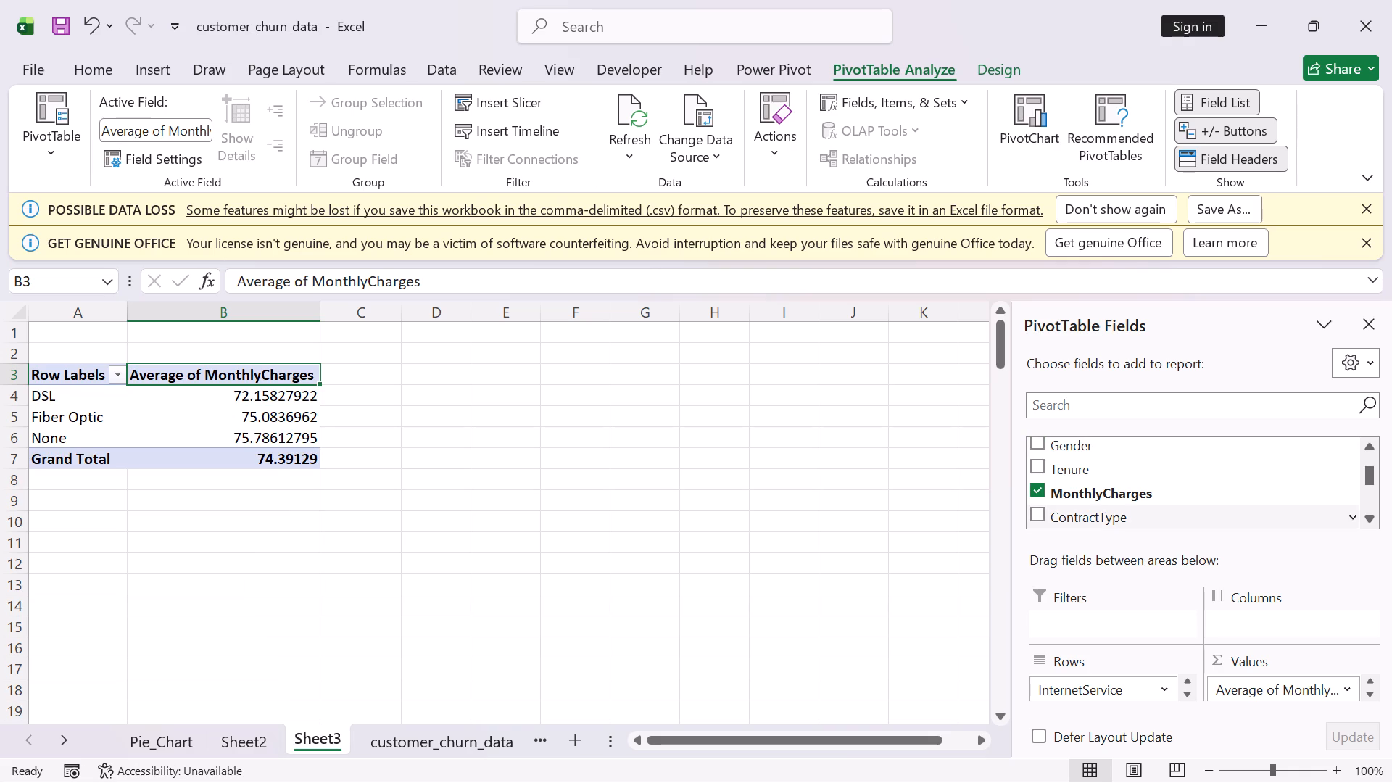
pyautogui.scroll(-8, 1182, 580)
# Turn on filtering for the header row of the data on the customer_churn_data sheet.
pyautogui.click(413, 744)
pyautogui.scroll(-3, 444, 566)
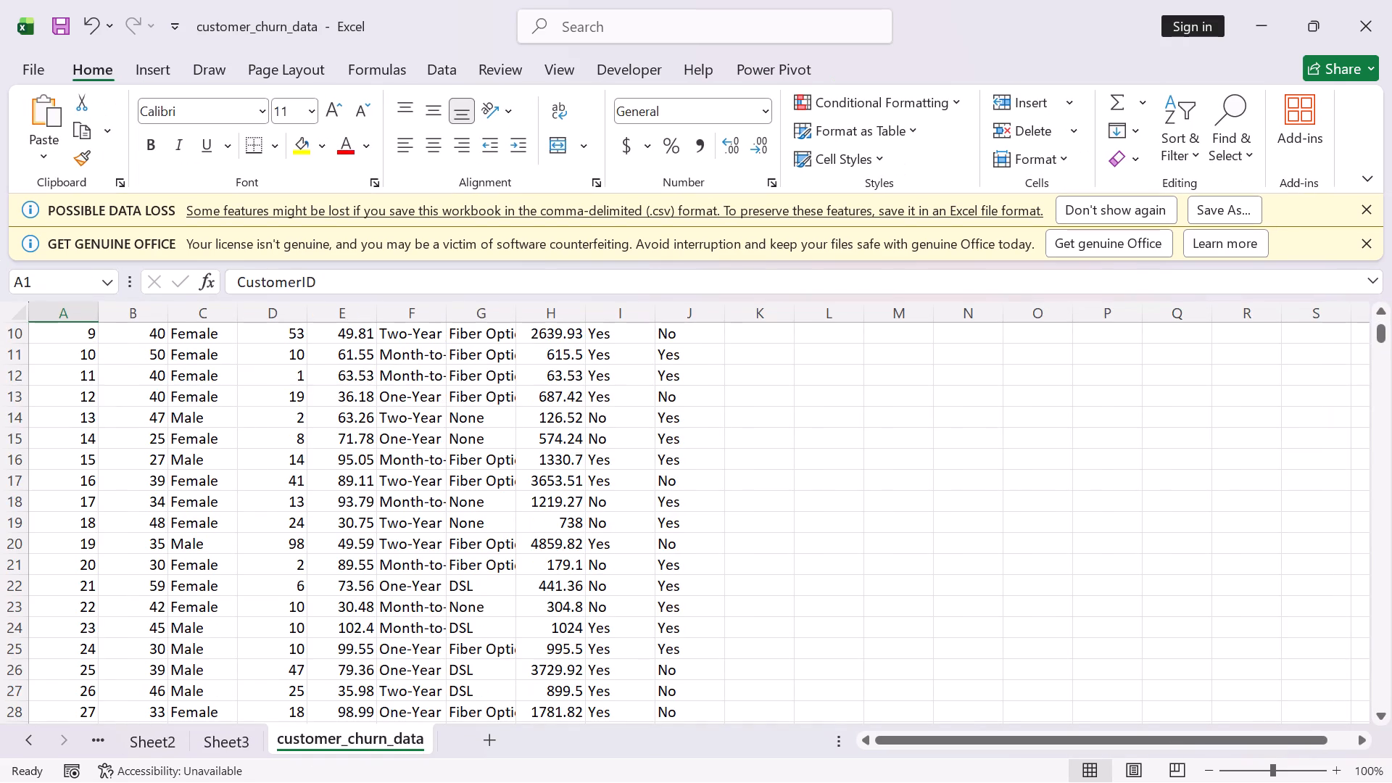
pyautogui.scroll(13, 465, 564)
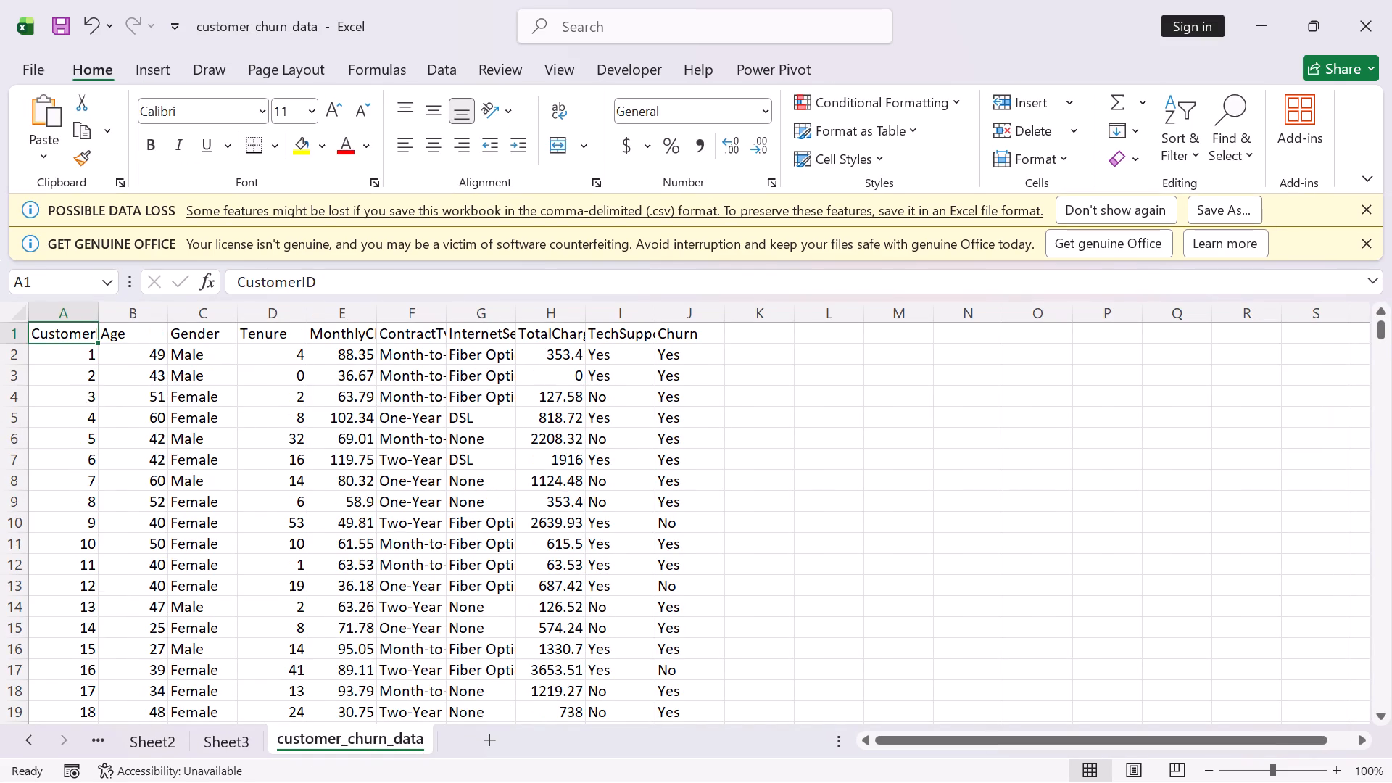
pyautogui.click(436, 65)
pyautogui.click(484, 108)
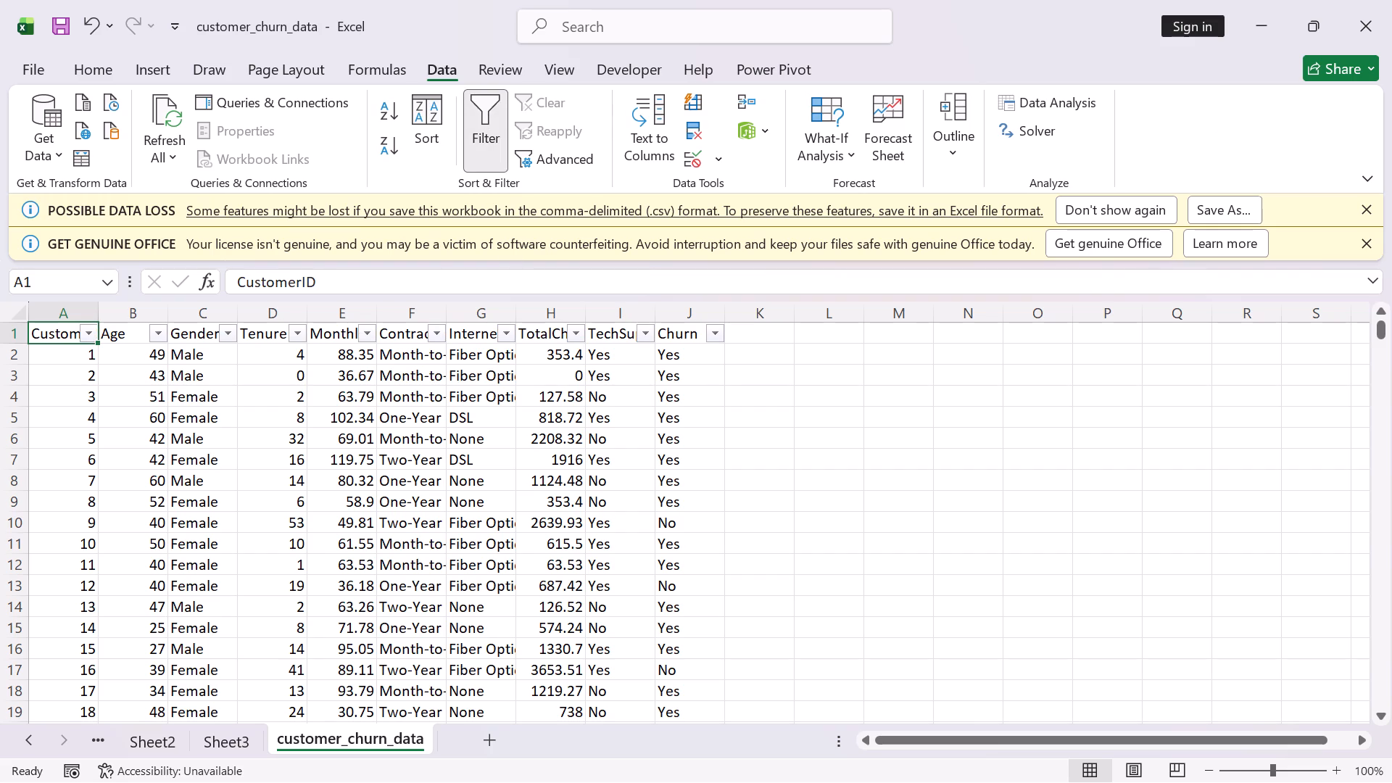
# Look through the list of TotalCharges values offered for filtering, without applying a filter.
pyautogui.click(576, 331)
pyautogui.scroll(-2, 366, 637)
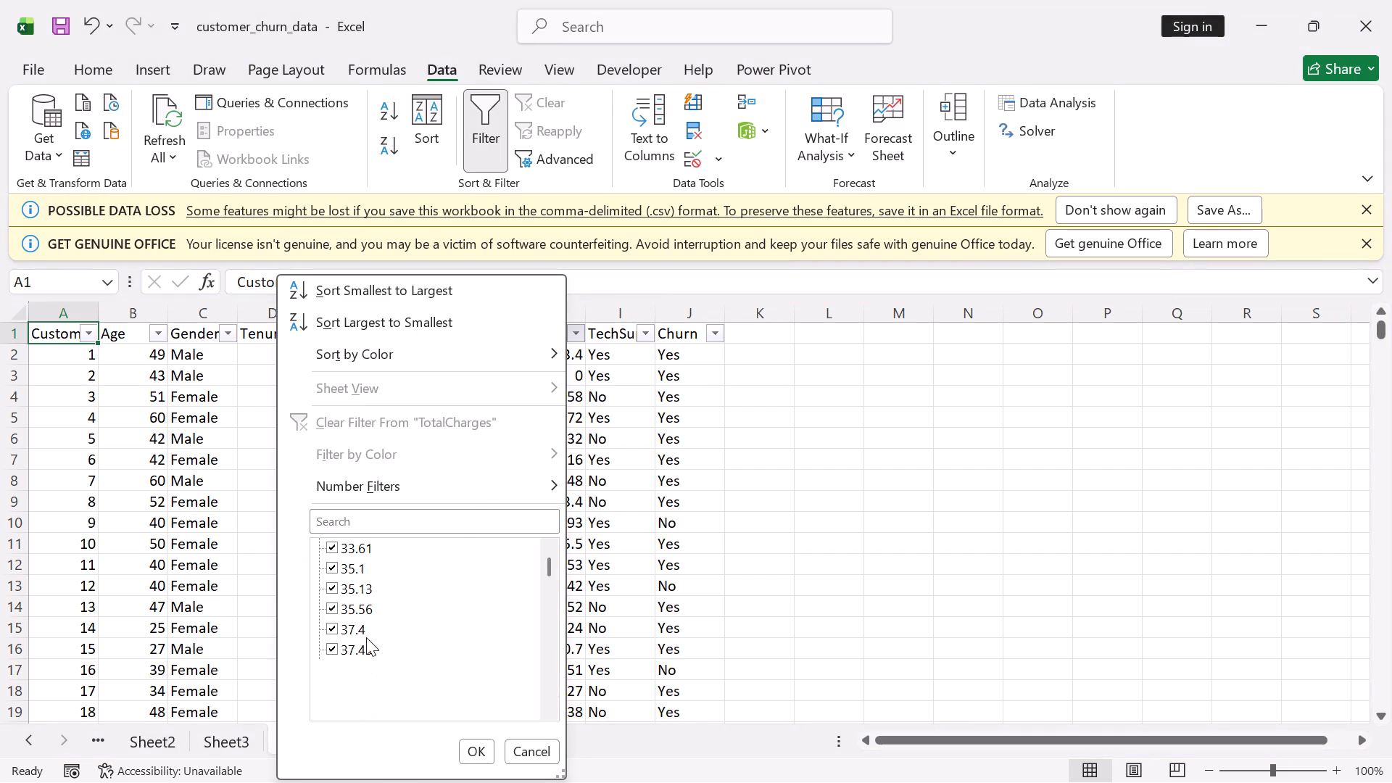
pyautogui.scroll(-20, 366, 637)
pyautogui.scroll(-8, 366, 637)
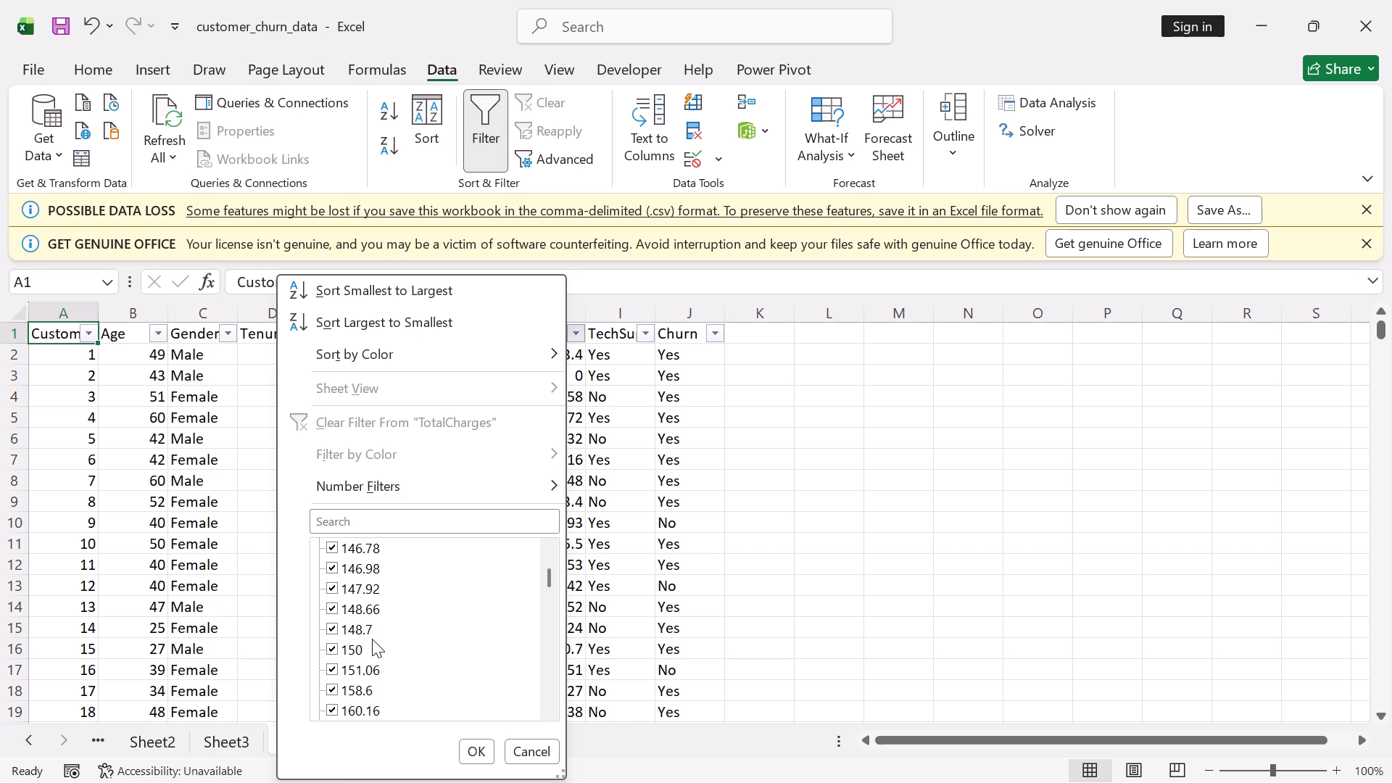
pyautogui.scroll(-20, 372, 639)
pyautogui.scroll(-4, 372, 639)
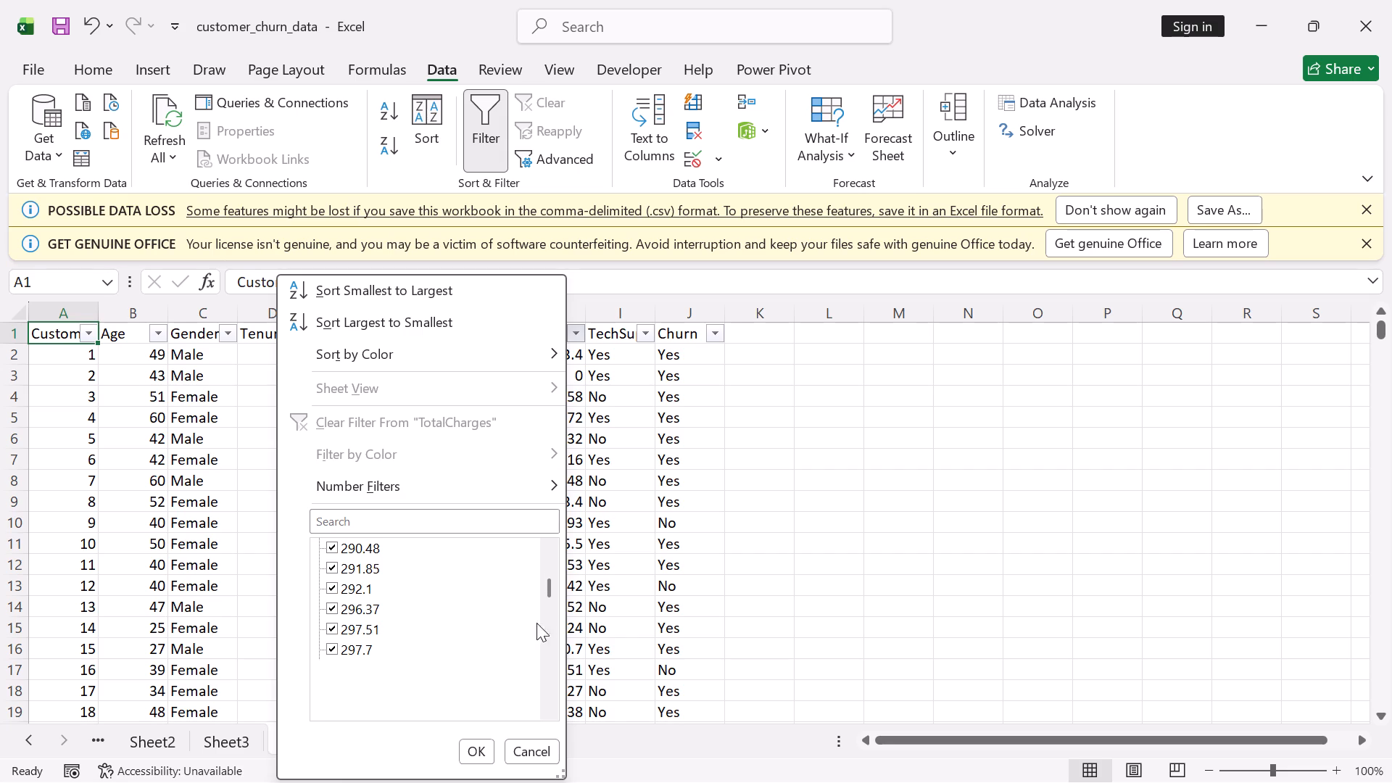
pyautogui.moveTo(550, 585); pyautogui.dragTo(560, 721)
pyautogui.scroll(16, 394, 642)
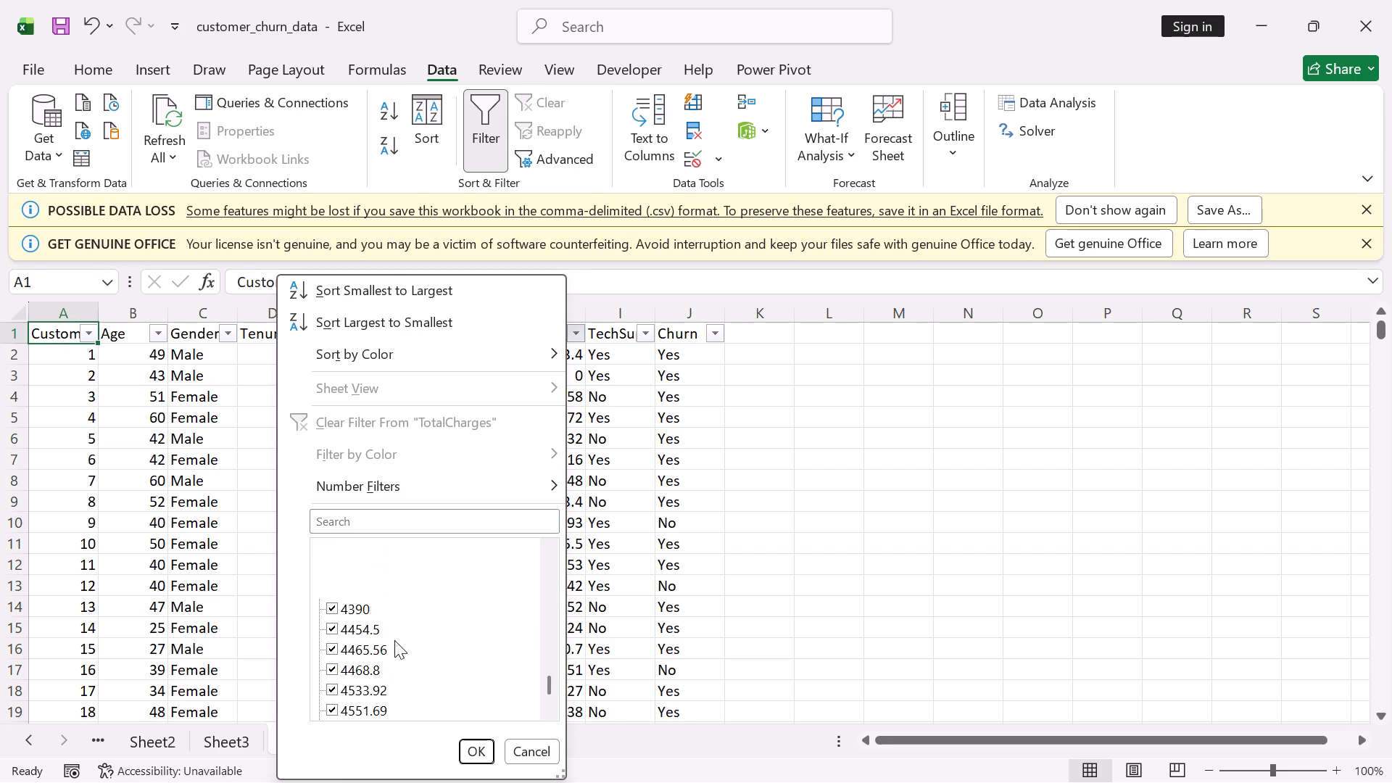
pyautogui.click(539, 755)
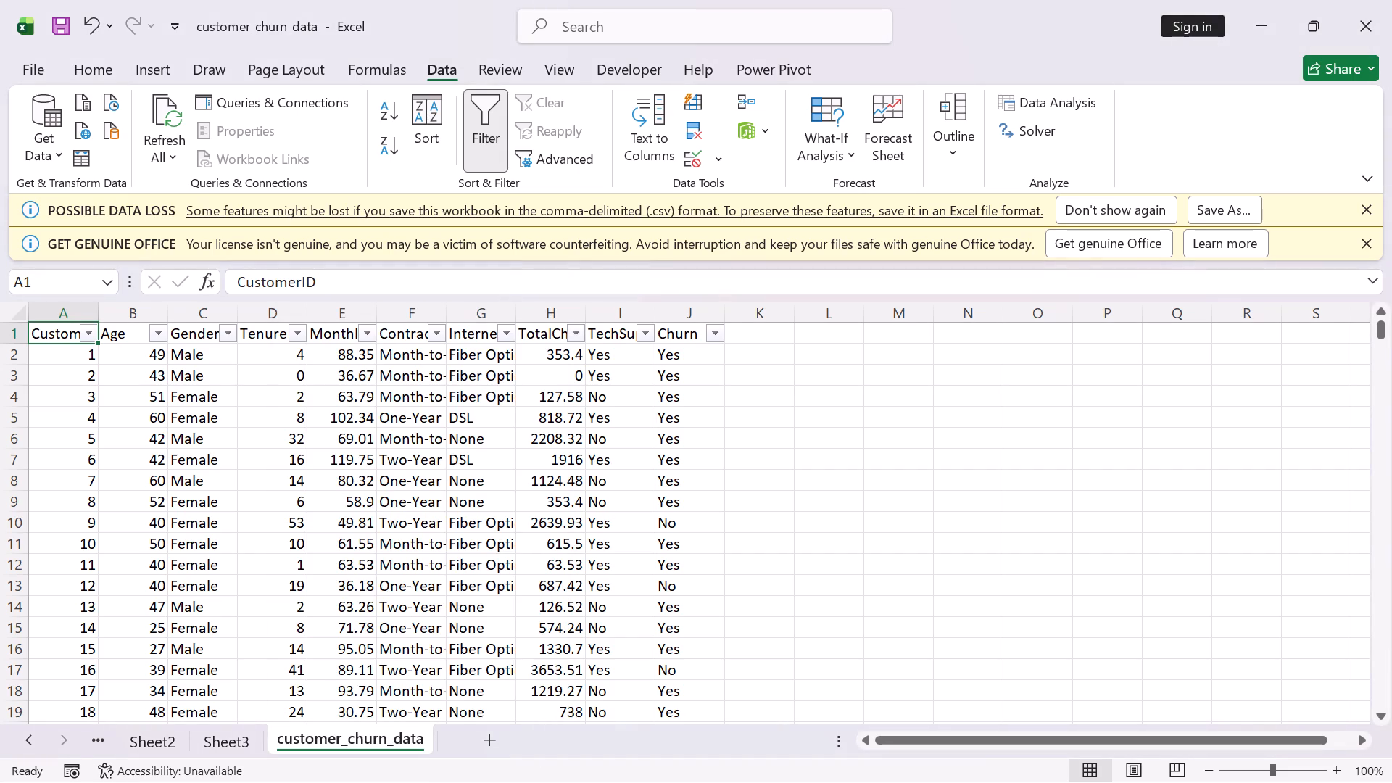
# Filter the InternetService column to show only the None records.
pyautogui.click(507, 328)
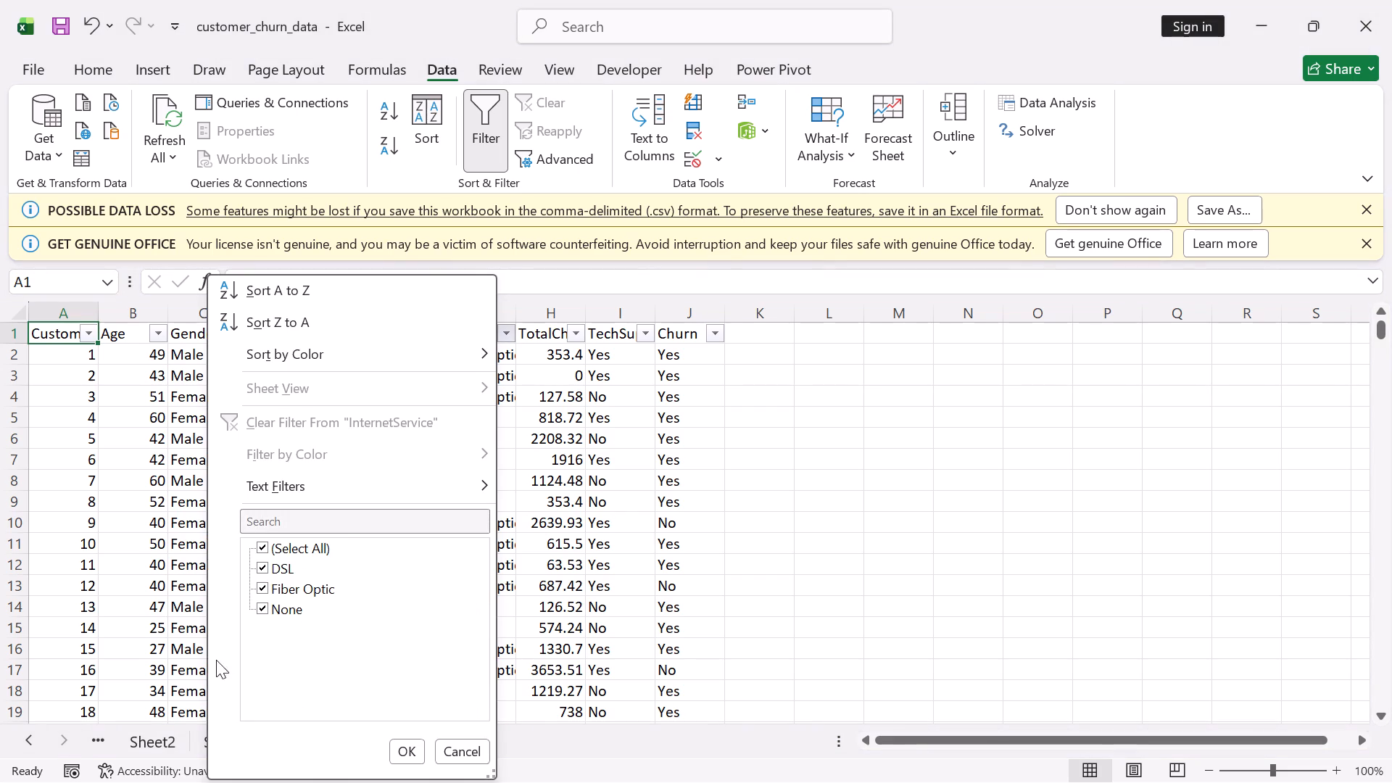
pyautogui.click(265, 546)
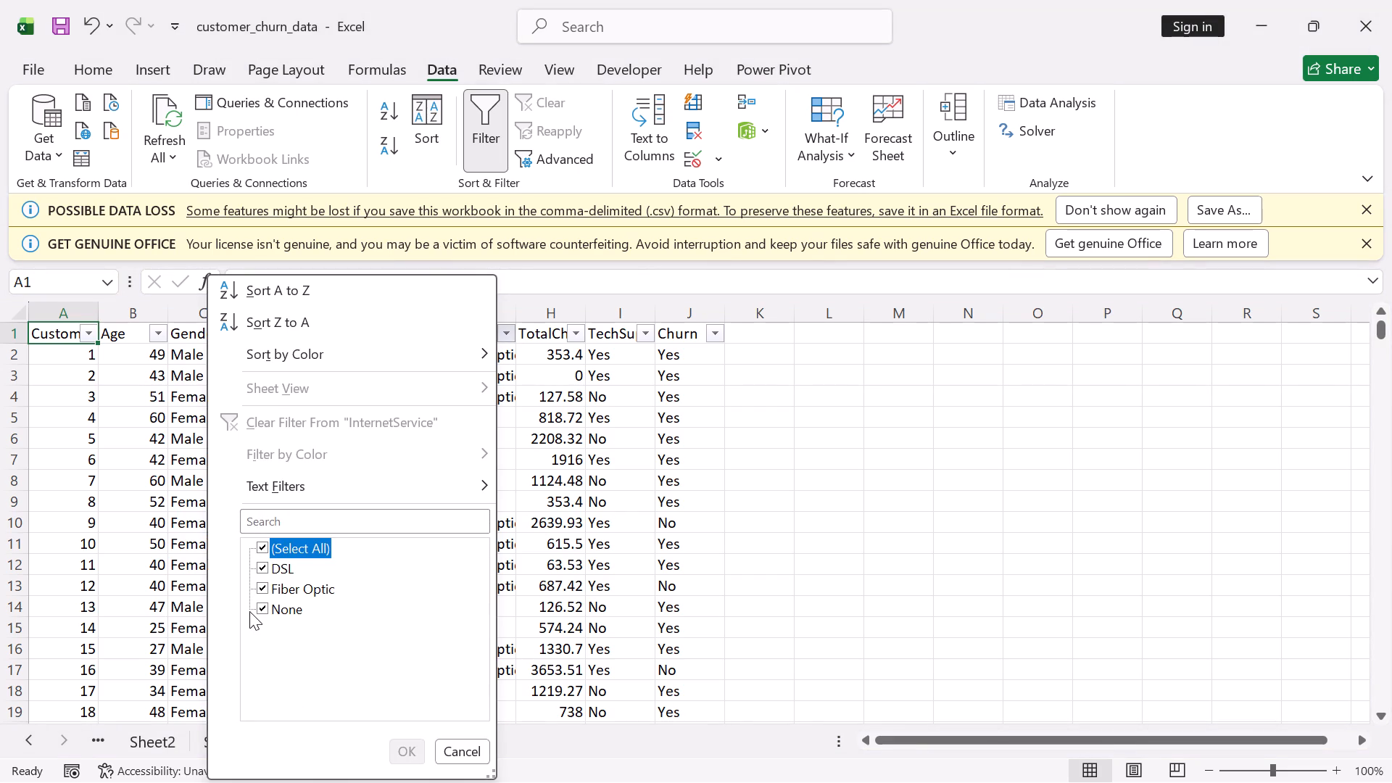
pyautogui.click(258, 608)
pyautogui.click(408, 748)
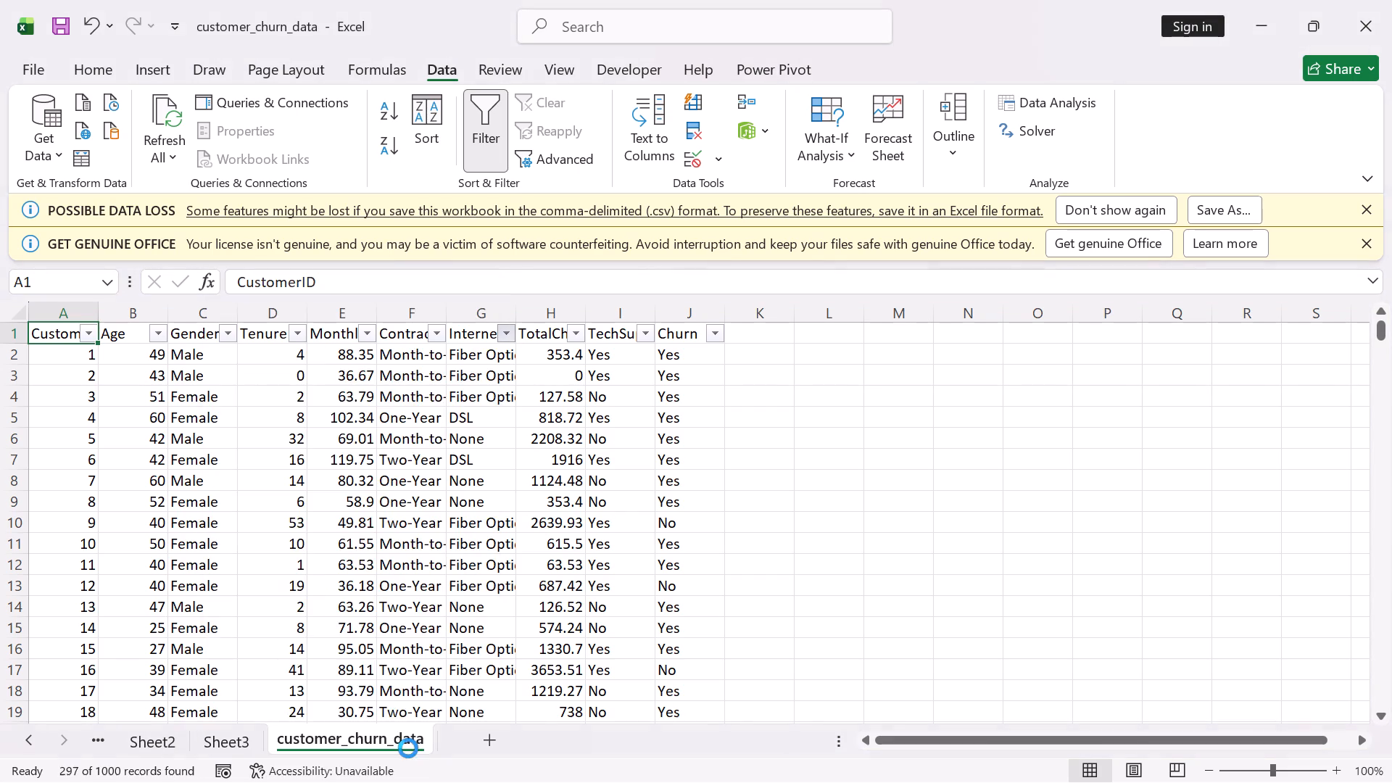
# Examine the filtered customer records from the first row through to the end of the data.
pyautogui.scroll(-14, 589, 616)
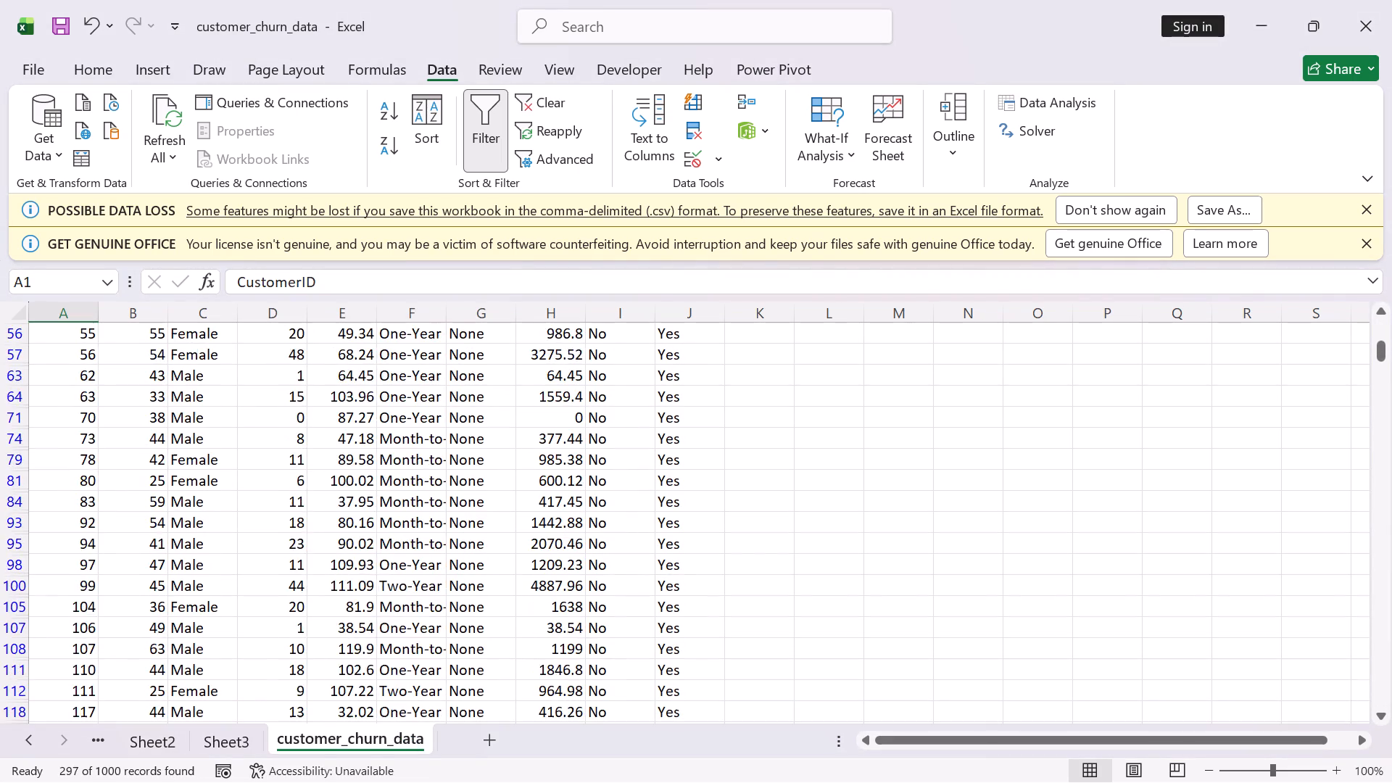
pyautogui.scroll(-18, 589, 616)
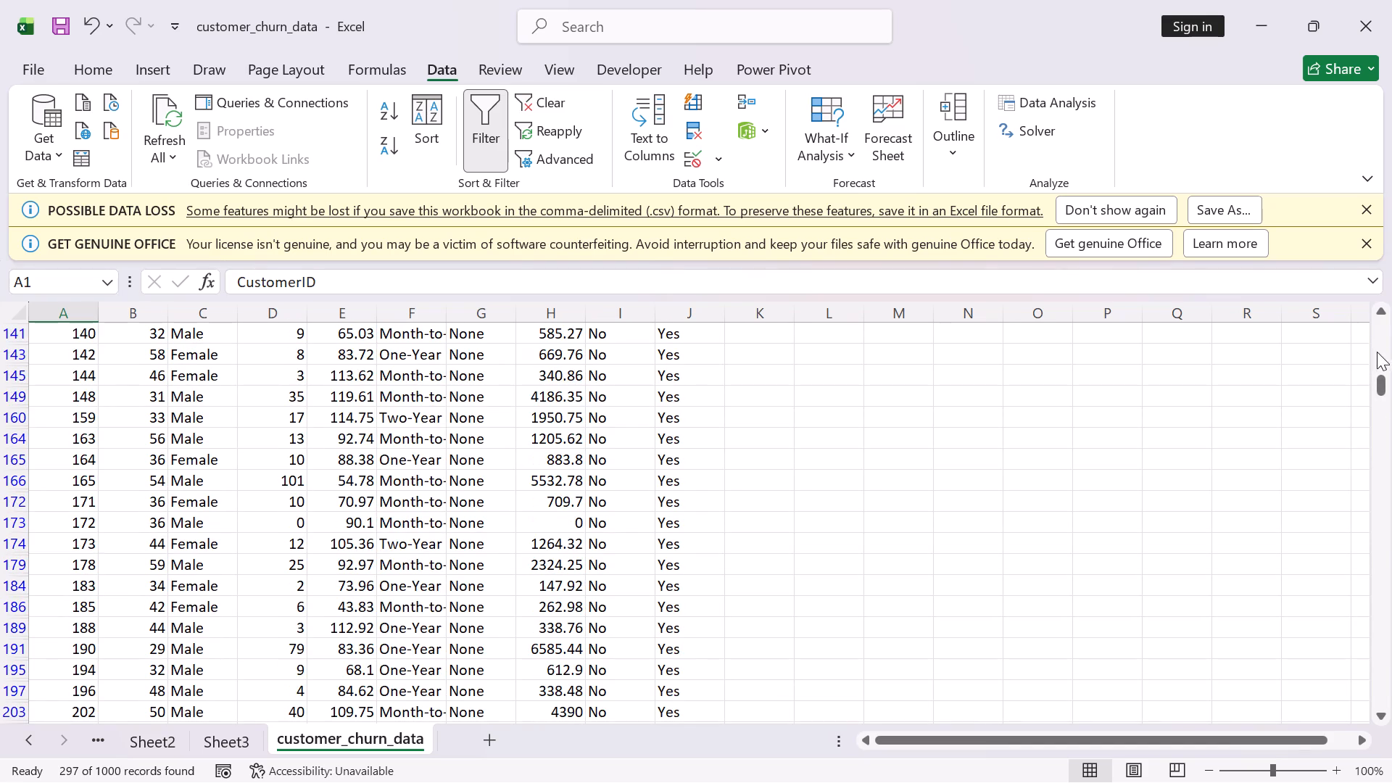
pyautogui.moveTo(1377, 382); pyautogui.dragTo(1377, 686)
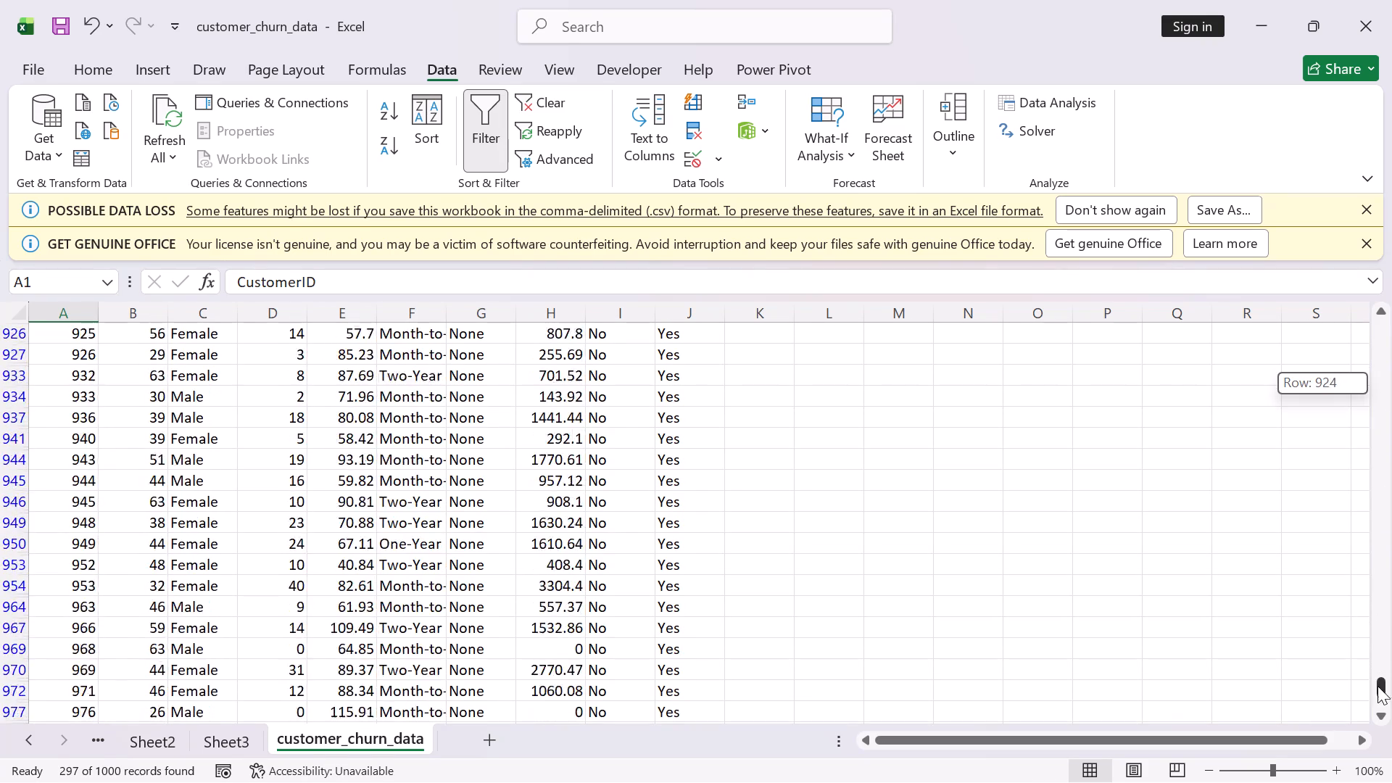
pyautogui.moveTo(1377, 686); pyautogui.dragTo(1382, 718)
pyautogui.scroll(-6, 927, 574)
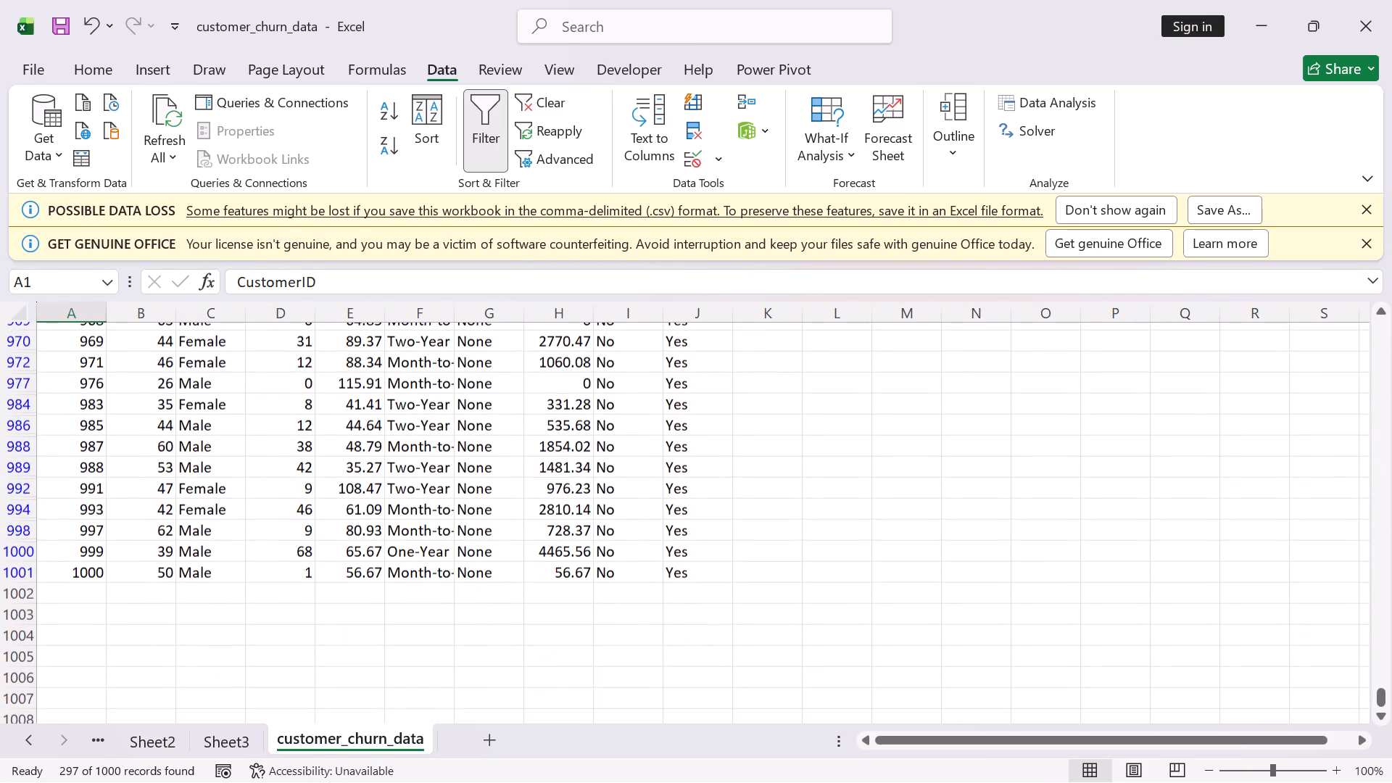
pyautogui.scroll(20, 853, 567)
pyautogui.scroll(3, 853, 567)
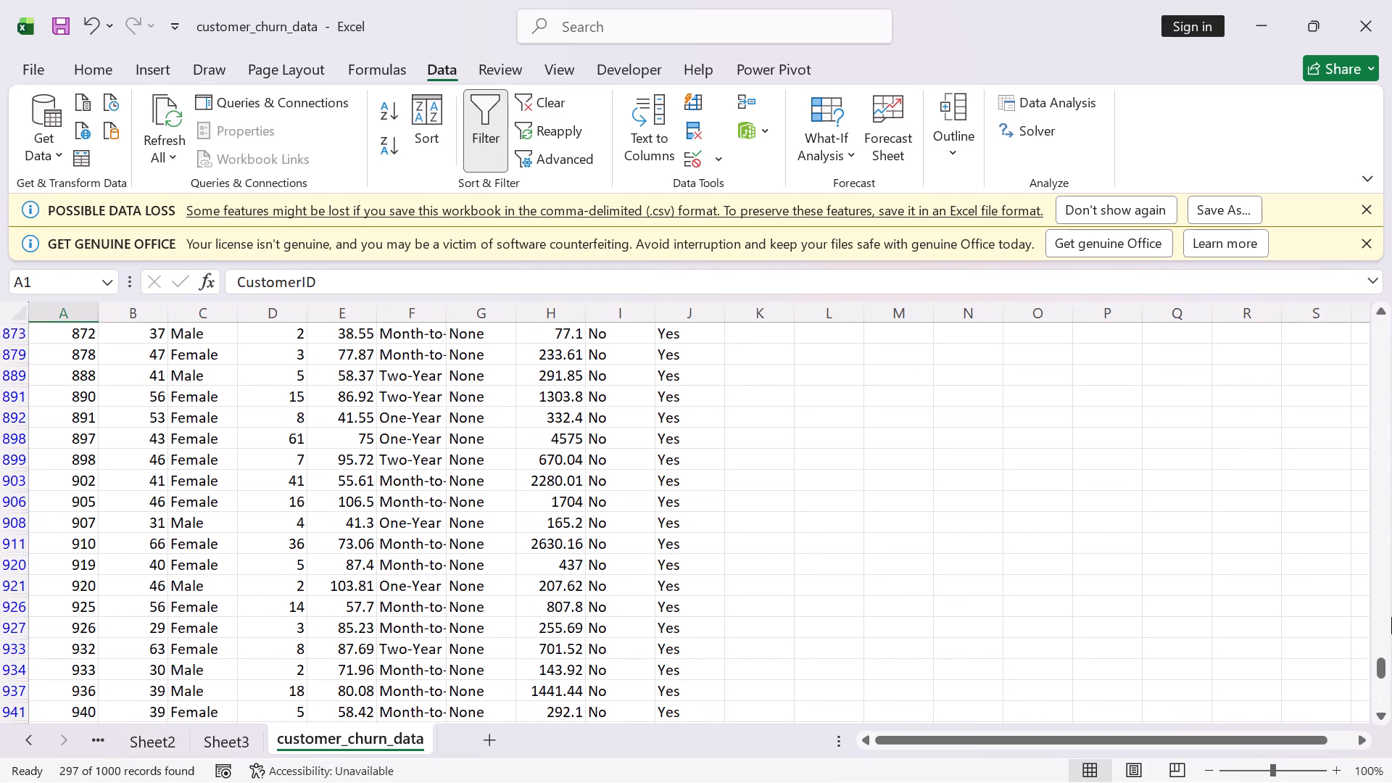
pyautogui.moveTo(1382, 665); pyautogui.dragTo(1324, 314)
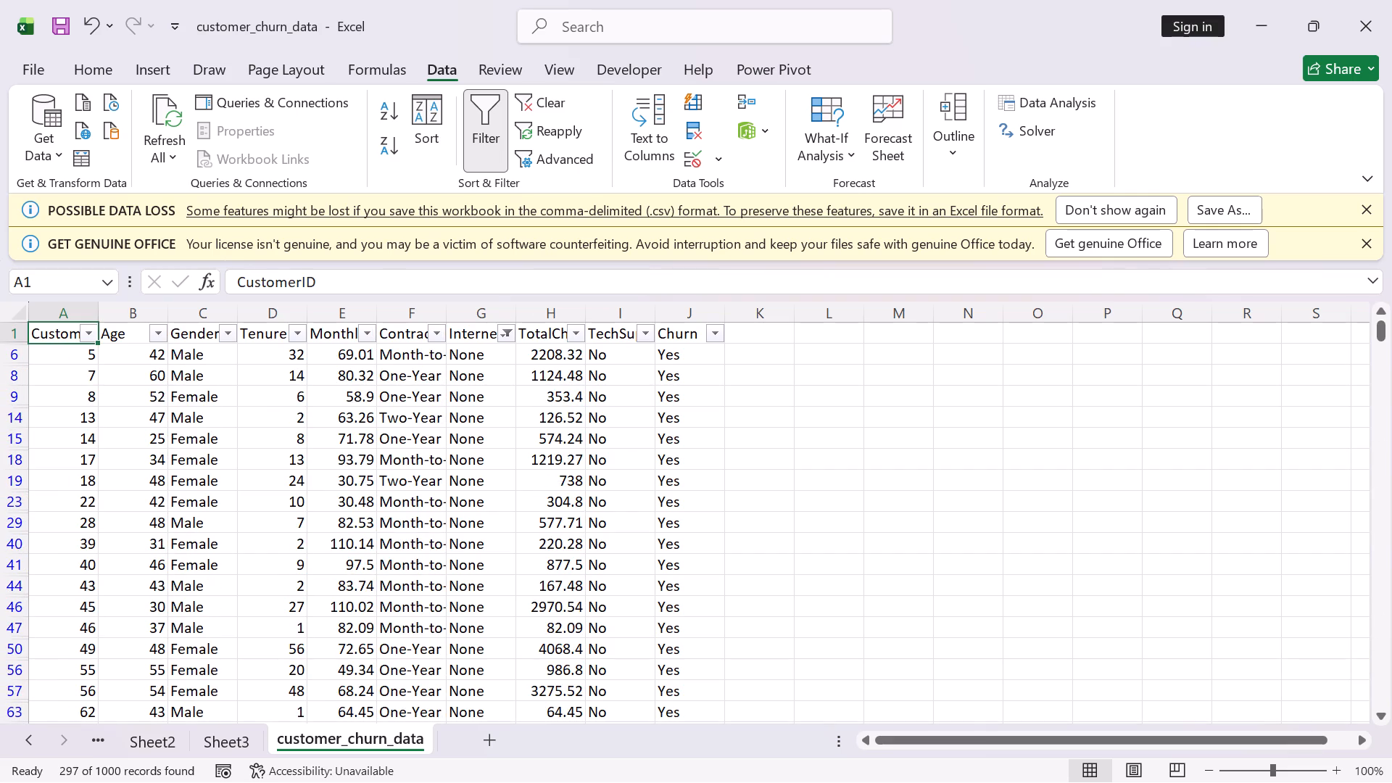
pyautogui.scroll(5, 433, 453)
# Reset the InternetService column filter to include all values.
pyautogui.click(505, 334)
pyautogui.click(257, 550)
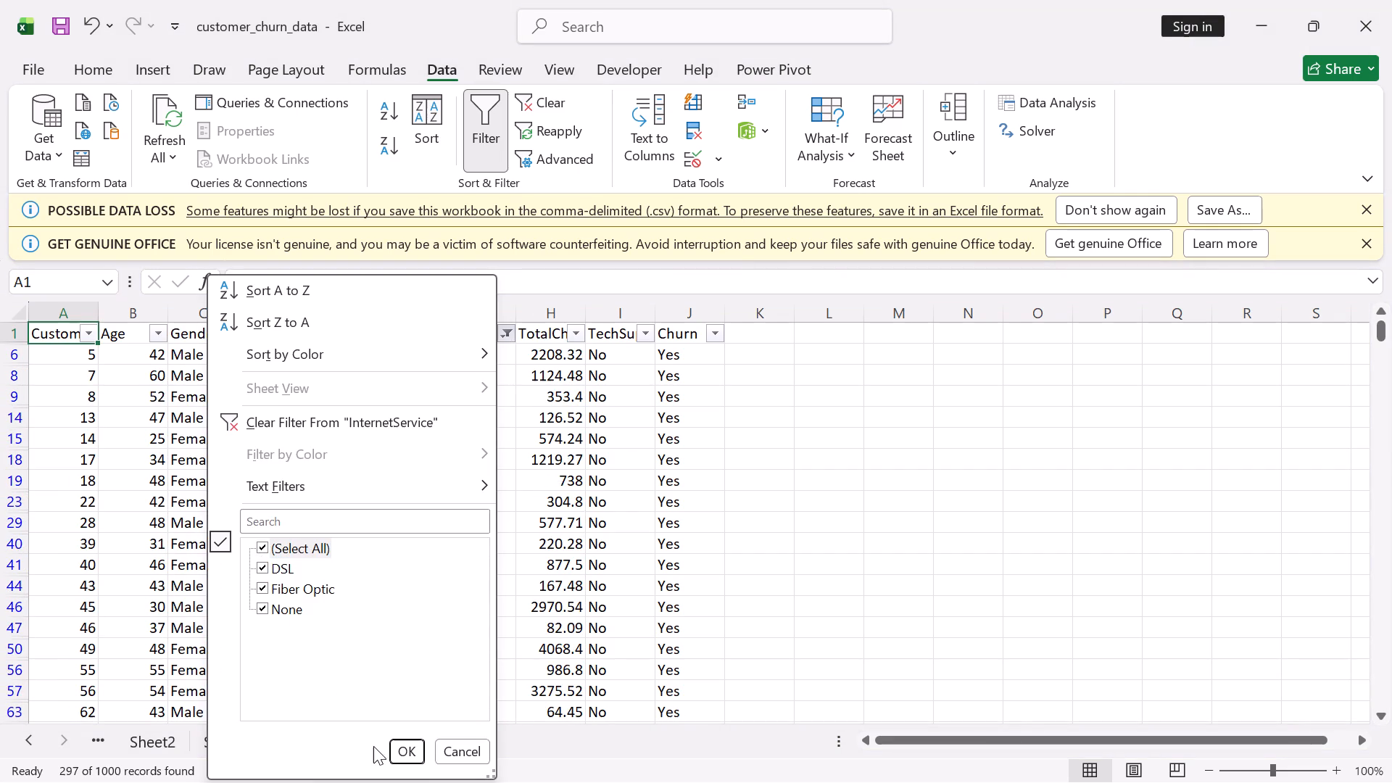
pyautogui.click(399, 750)
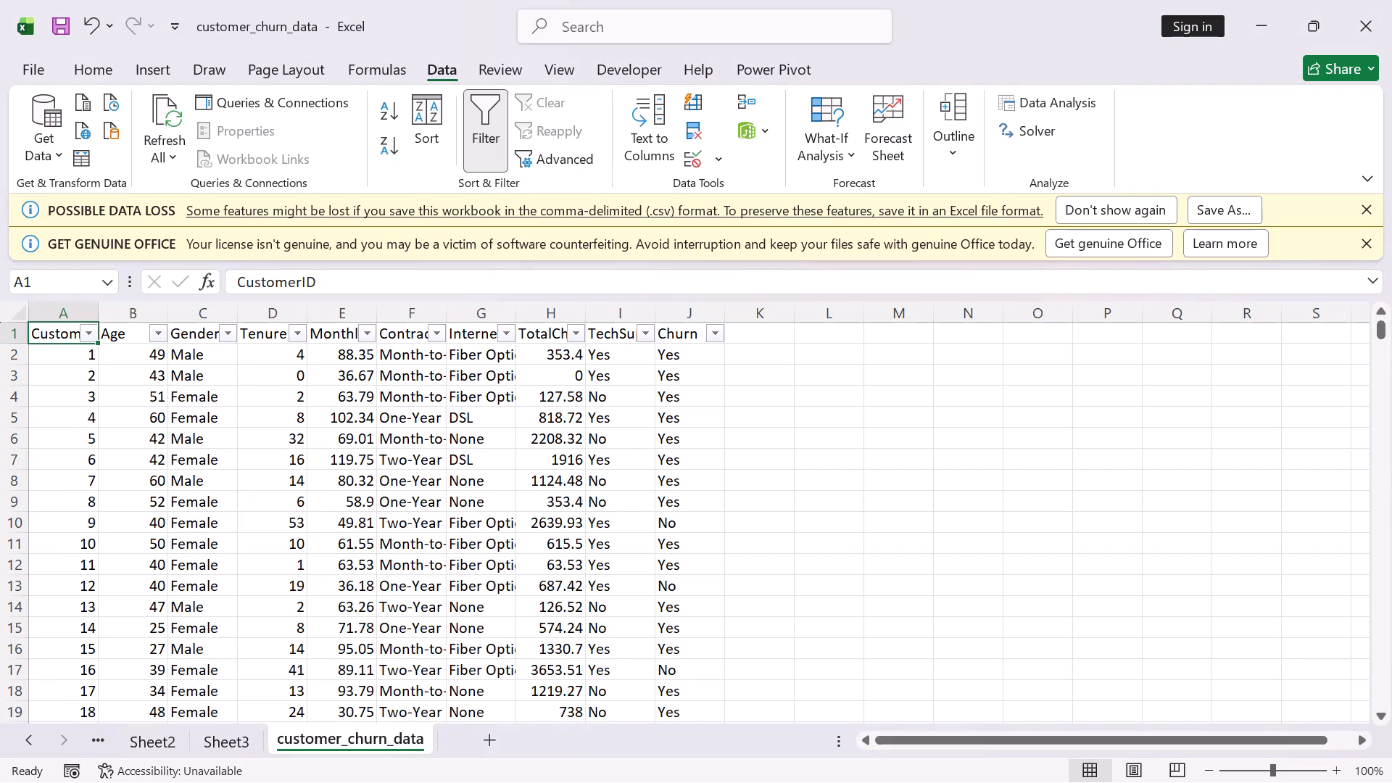
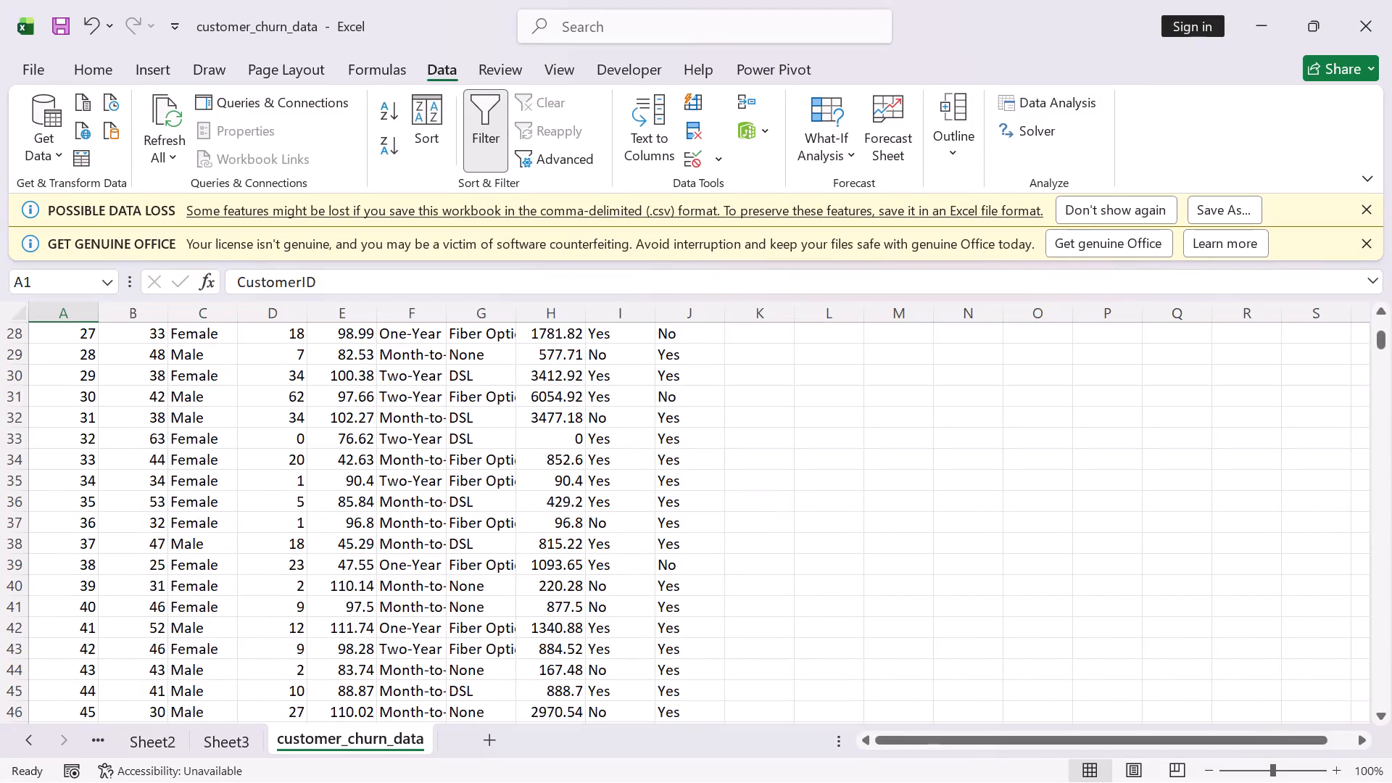
# Insert a Clustered Column PivotChart from the Sheet3 PivotTable of average MonthlyCharges by InternetService.
pyautogui.scroll(-1, 655, 596)
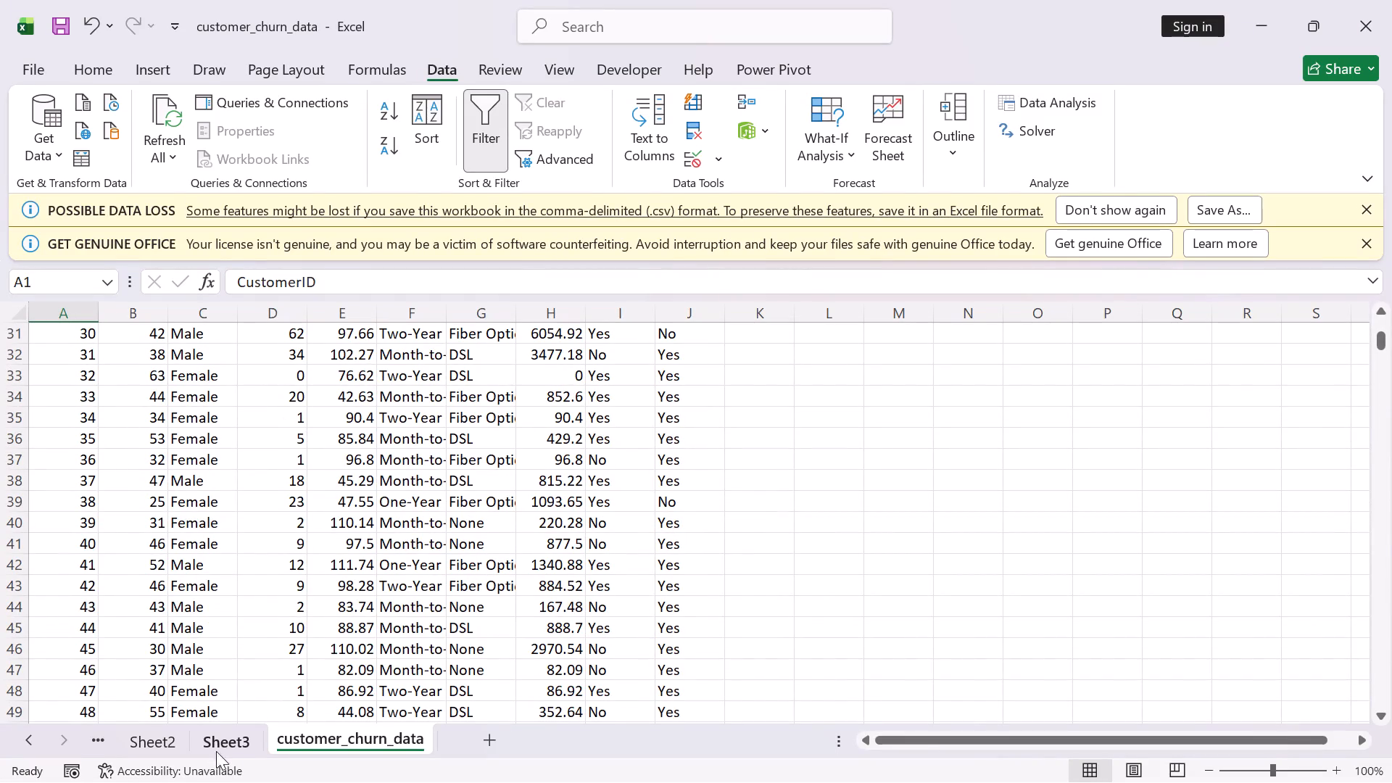
pyautogui.click(223, 739)
pyautogui.scroll(2, 391, 539)
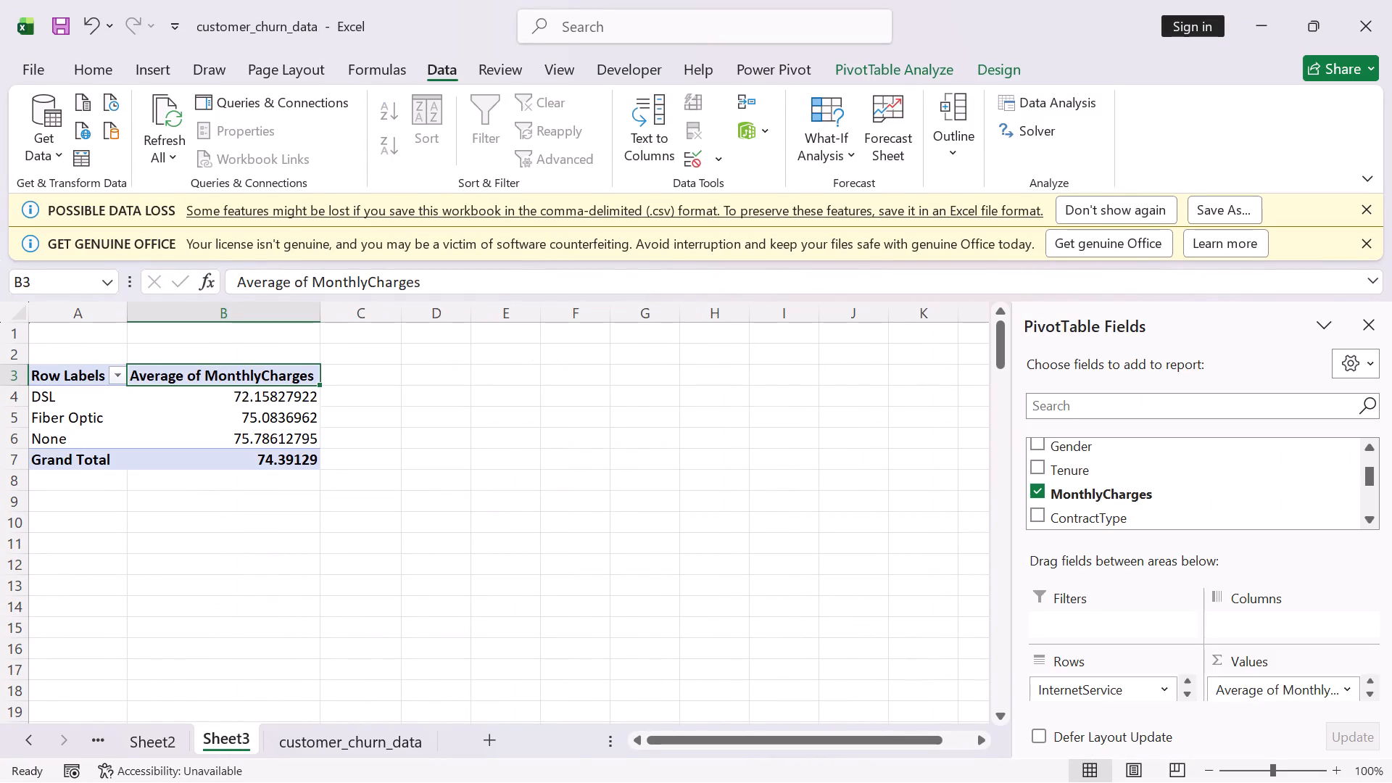
pyautogui.scroll(2, 387, 536)
pyautogui.click(226, 463)
pyautogui.click(226, 523)
pyautogui.click(83, 384)
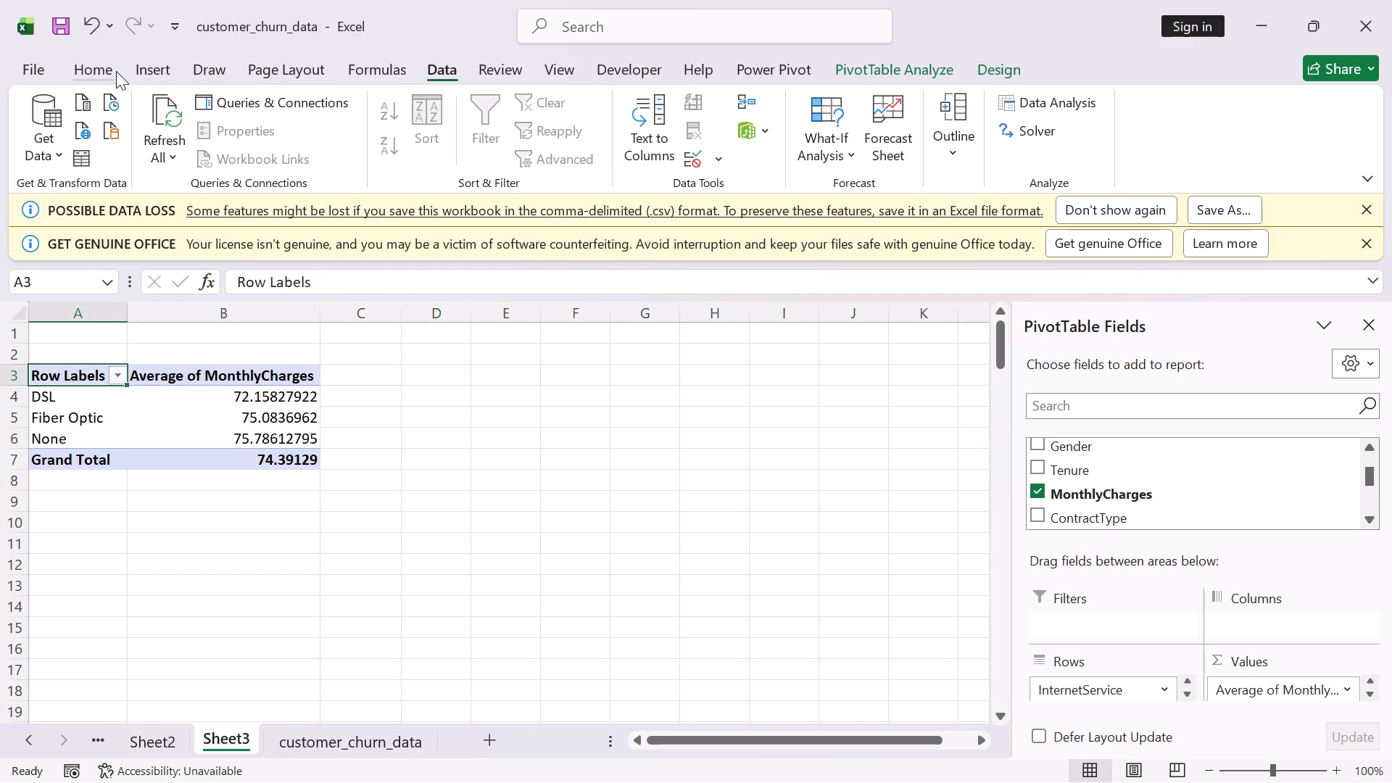
pyautogui.click(146, 70)
pyautogui.click(501, 152)
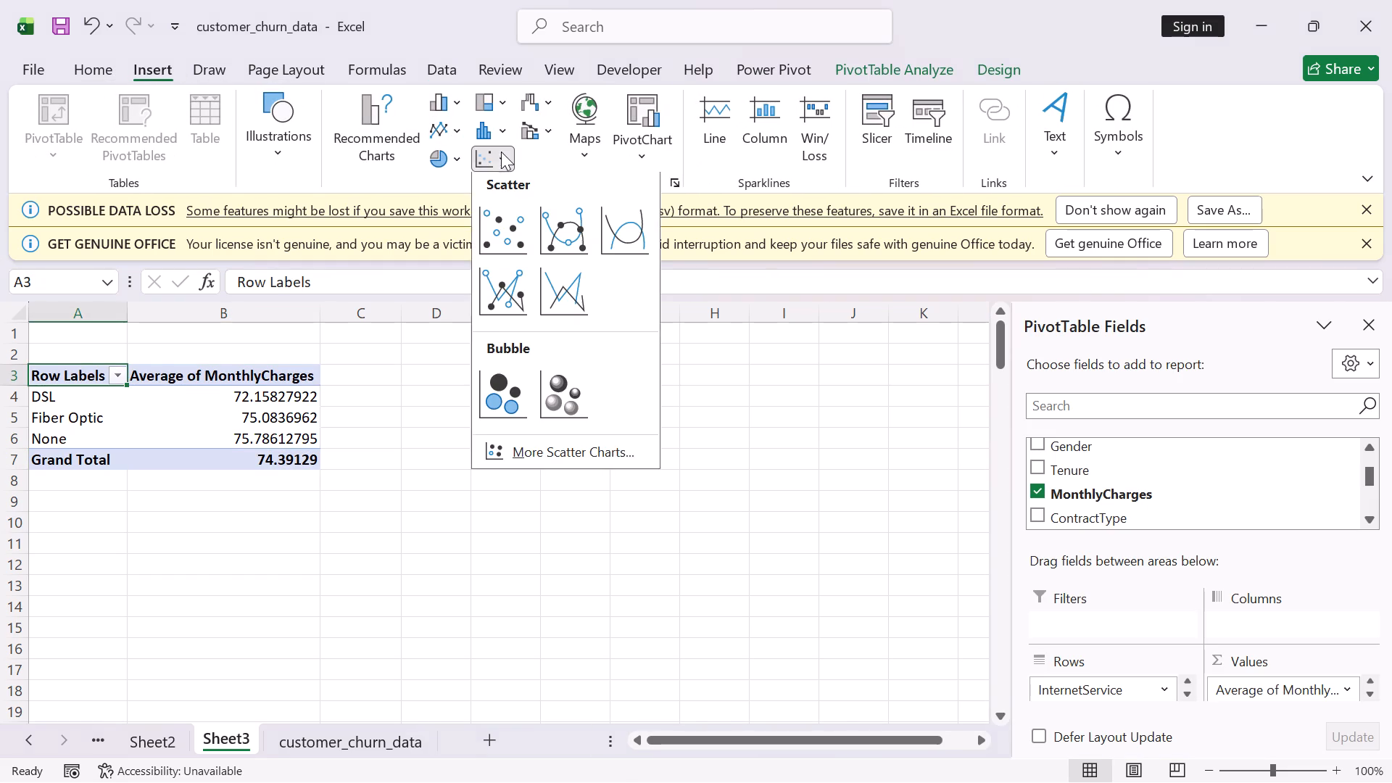
pyautogui.click(676, 180)
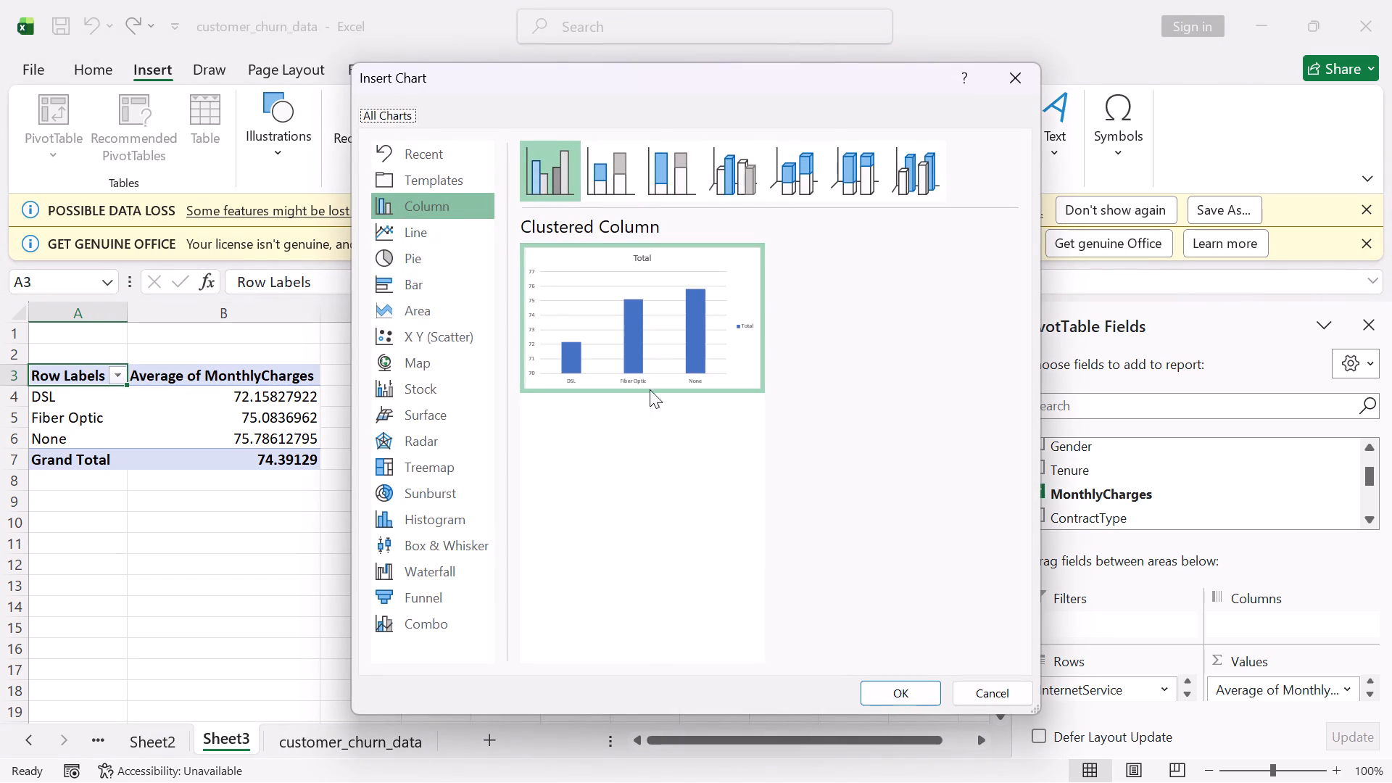
pyautogui.click(650, 356)
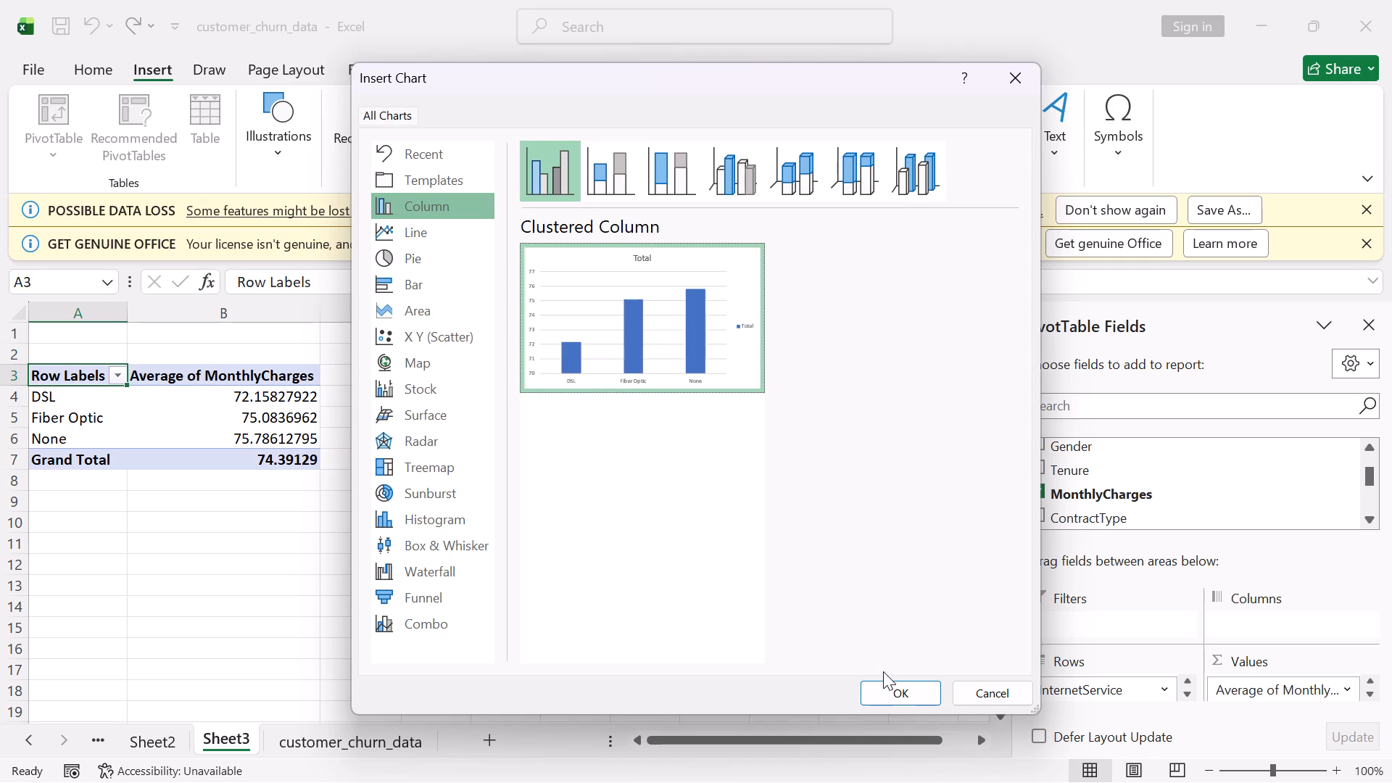
pyautogui.click(897, 691)
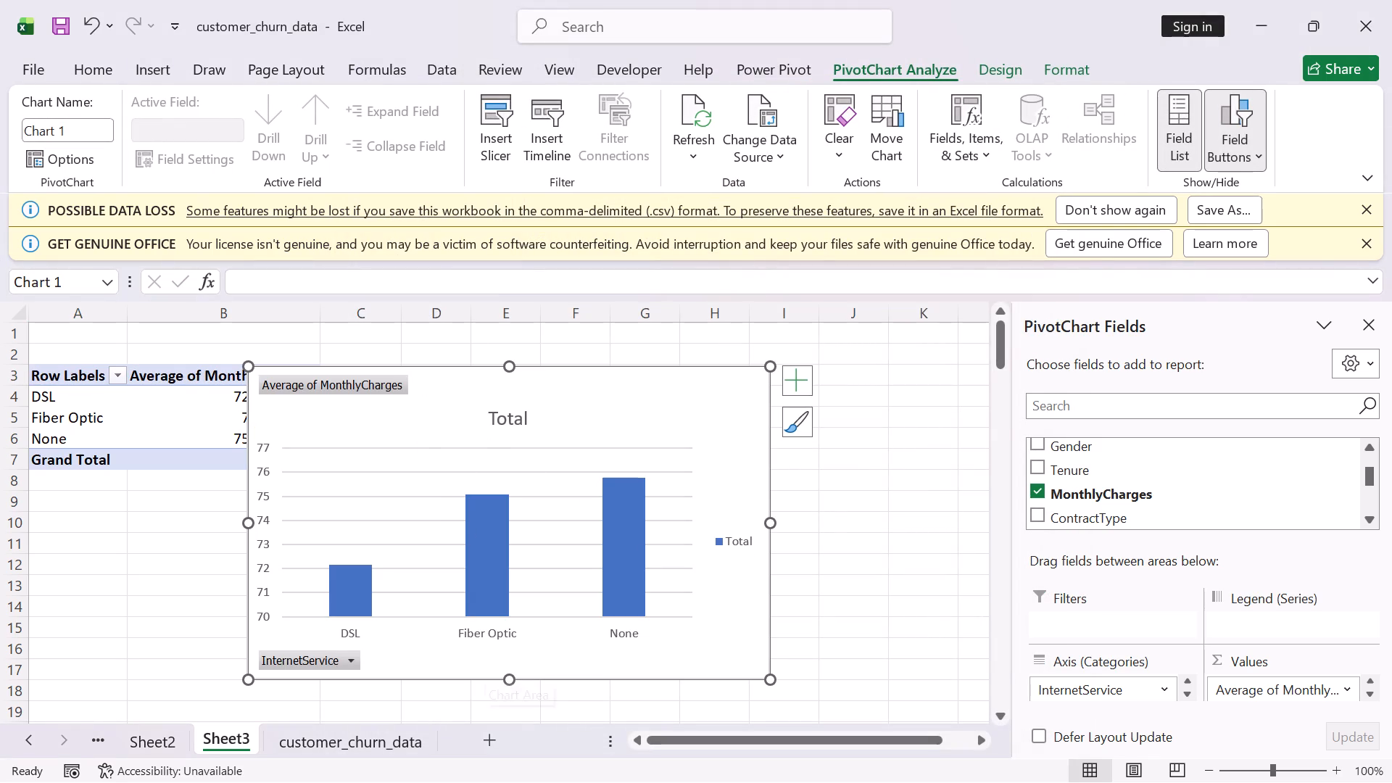
# Hide all field buttons on the MonthlyCharges PivotChart.
pyautogui.click(1230, 109)
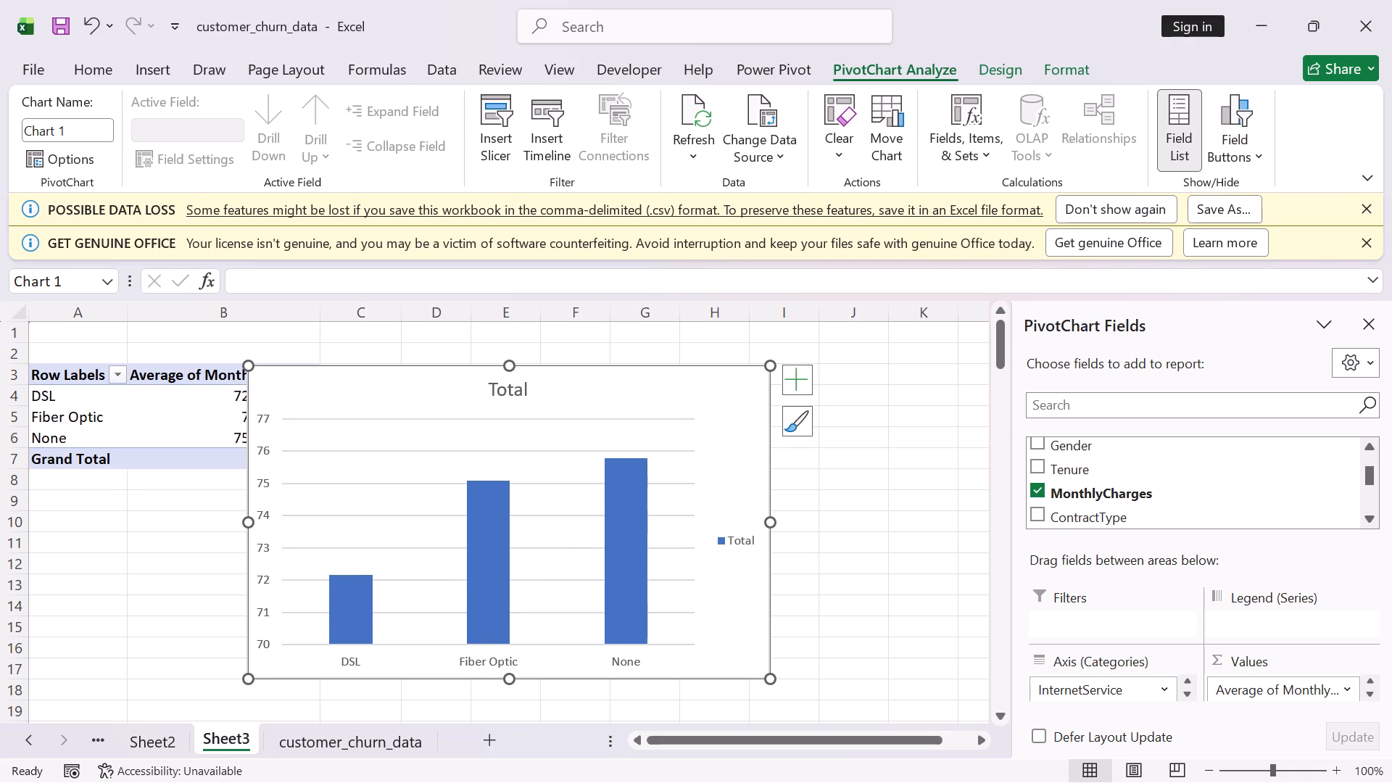
# Rename the Sheet3 worksheet as Bar_graph.
pyautogui.doubleClick(224, 736)
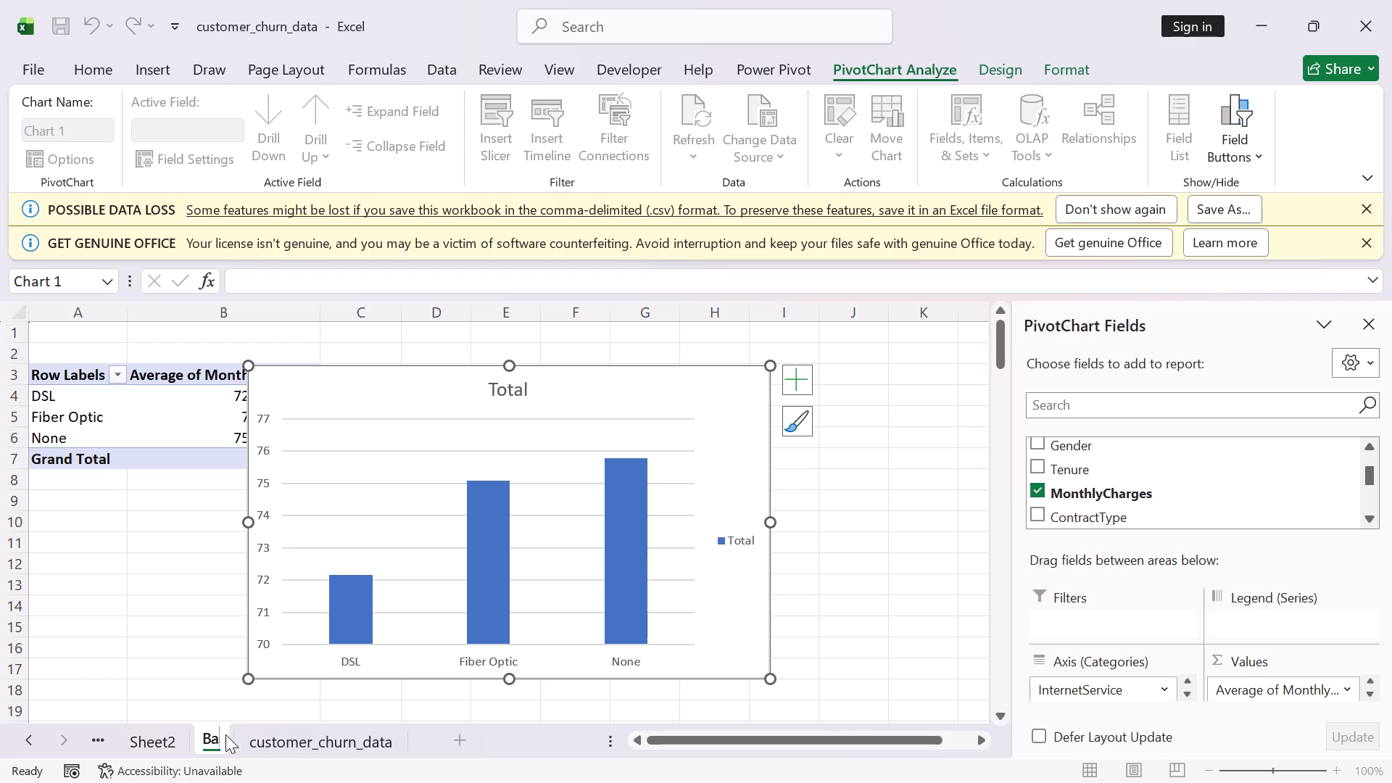
pyautogui.write('_gr')
pyautogui.write('aph')
pyautogui.press('Return')
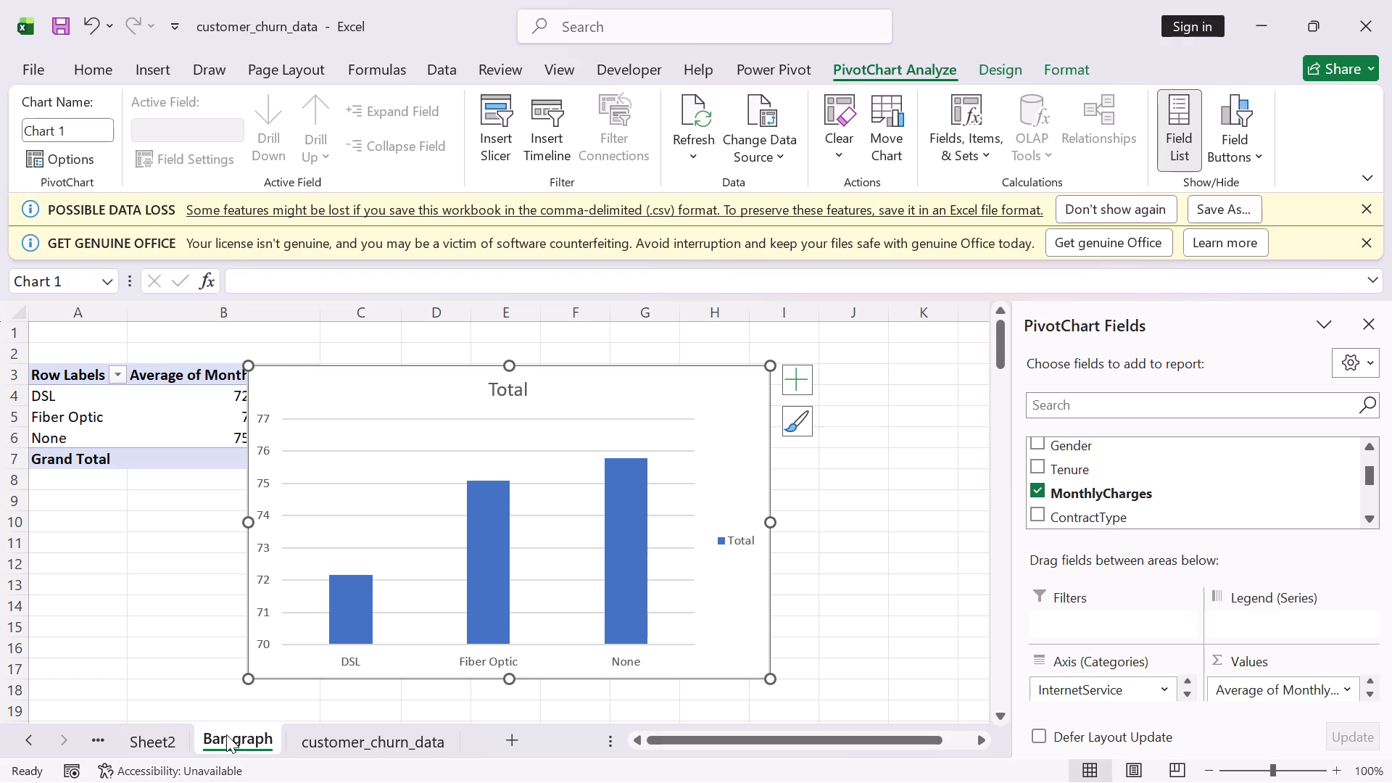
pyautogui.click(460, 599)
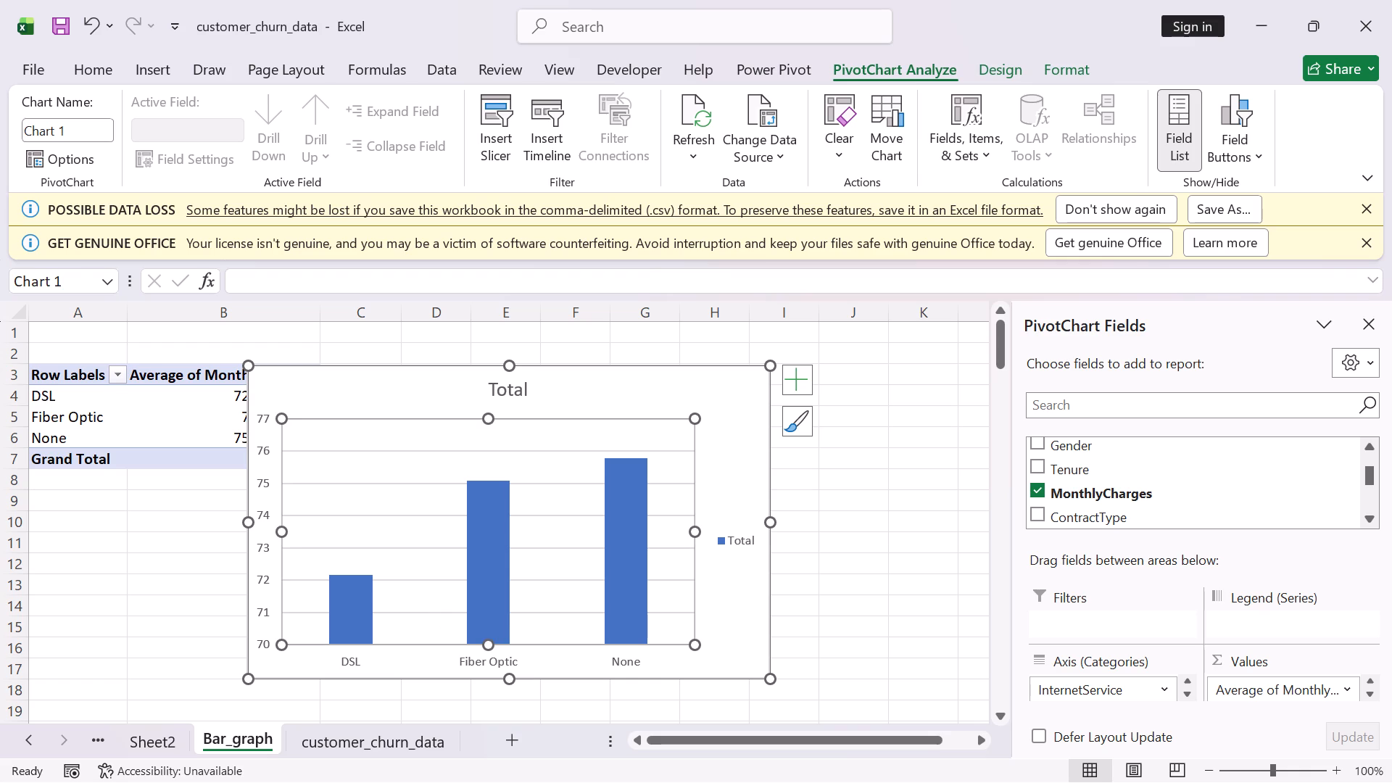
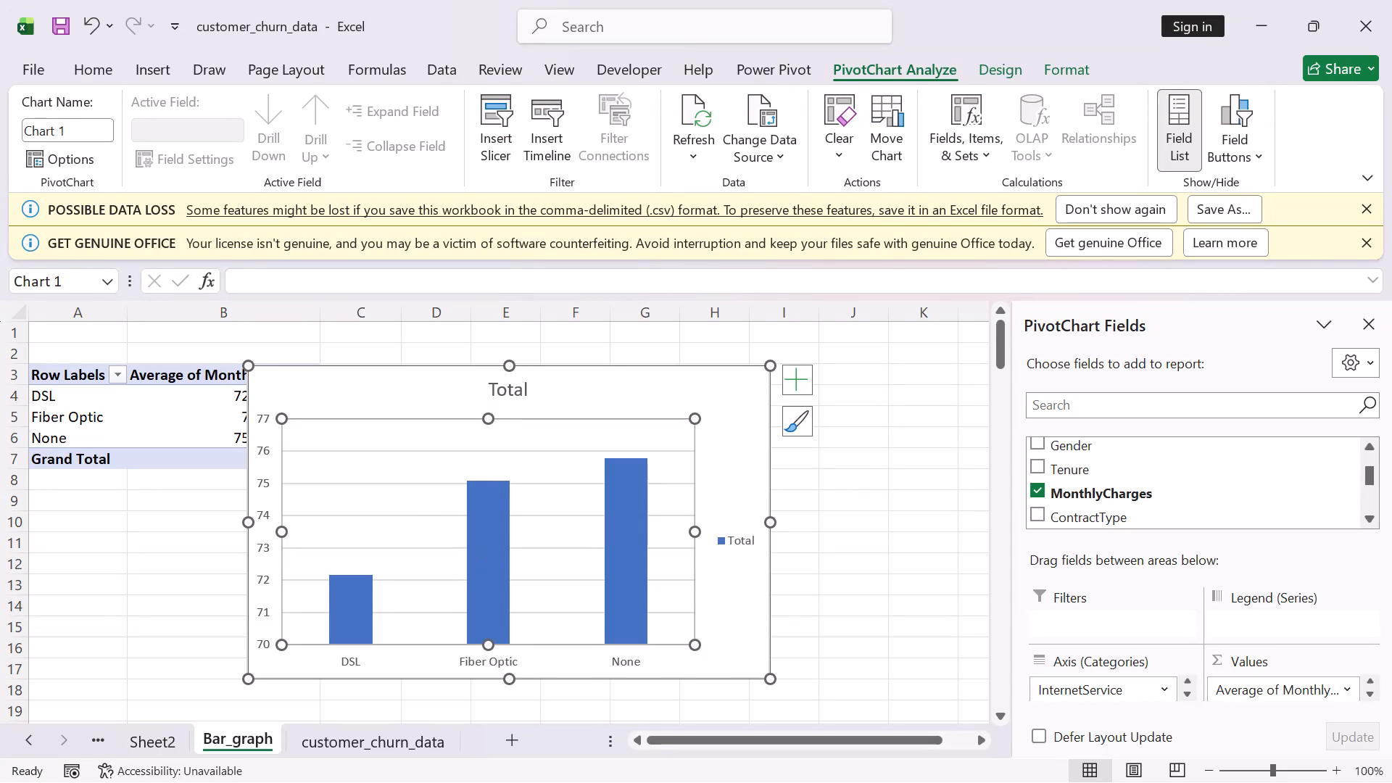
# Move the MonthlyCharges PivotChart on Bar_graph clear of the PivotTable, so its upper corner sits near cell G2.
pyautogui.click(162, 570)
pyautogui.moveTo(368, 379); pyautogui.dragTo(723, 447)
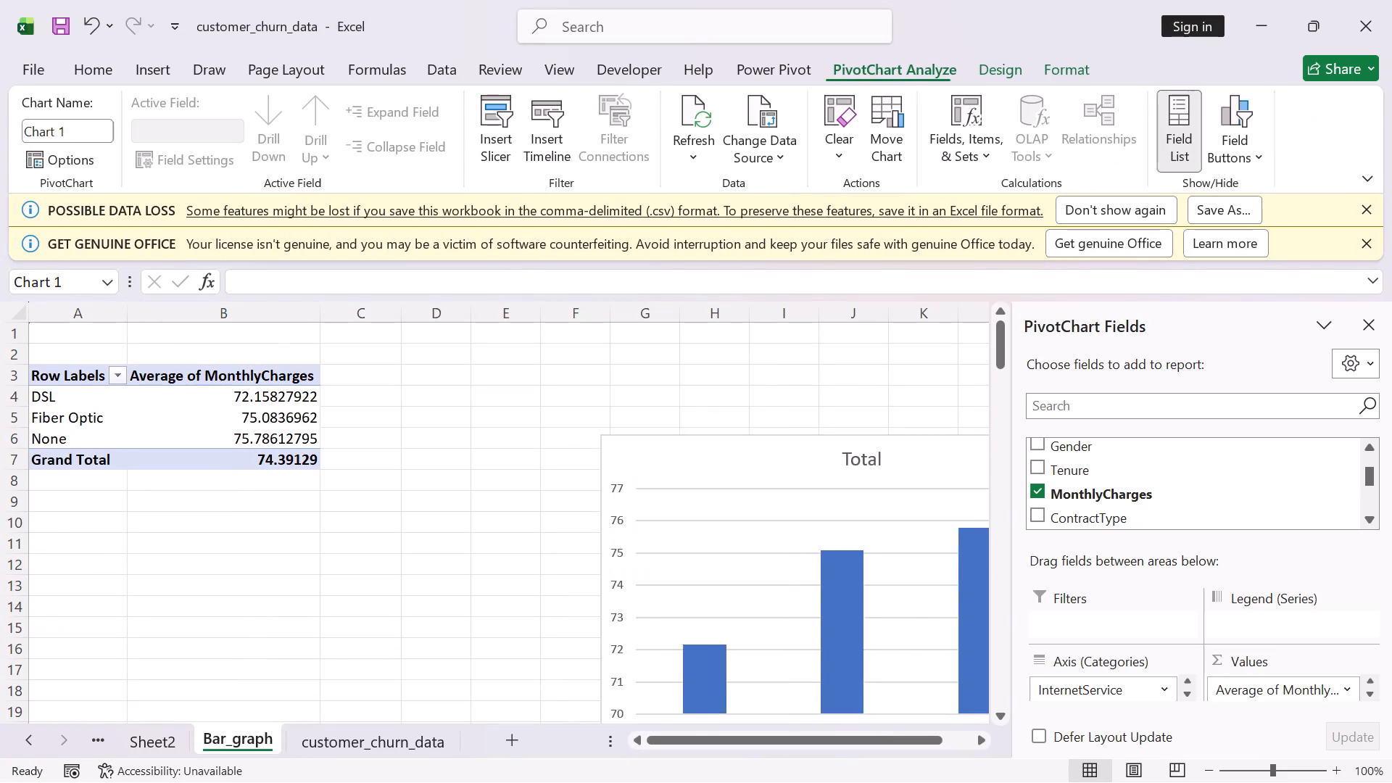
pyautogui.moveTo(723, 447); pyautogui.dragTo(761, 357)
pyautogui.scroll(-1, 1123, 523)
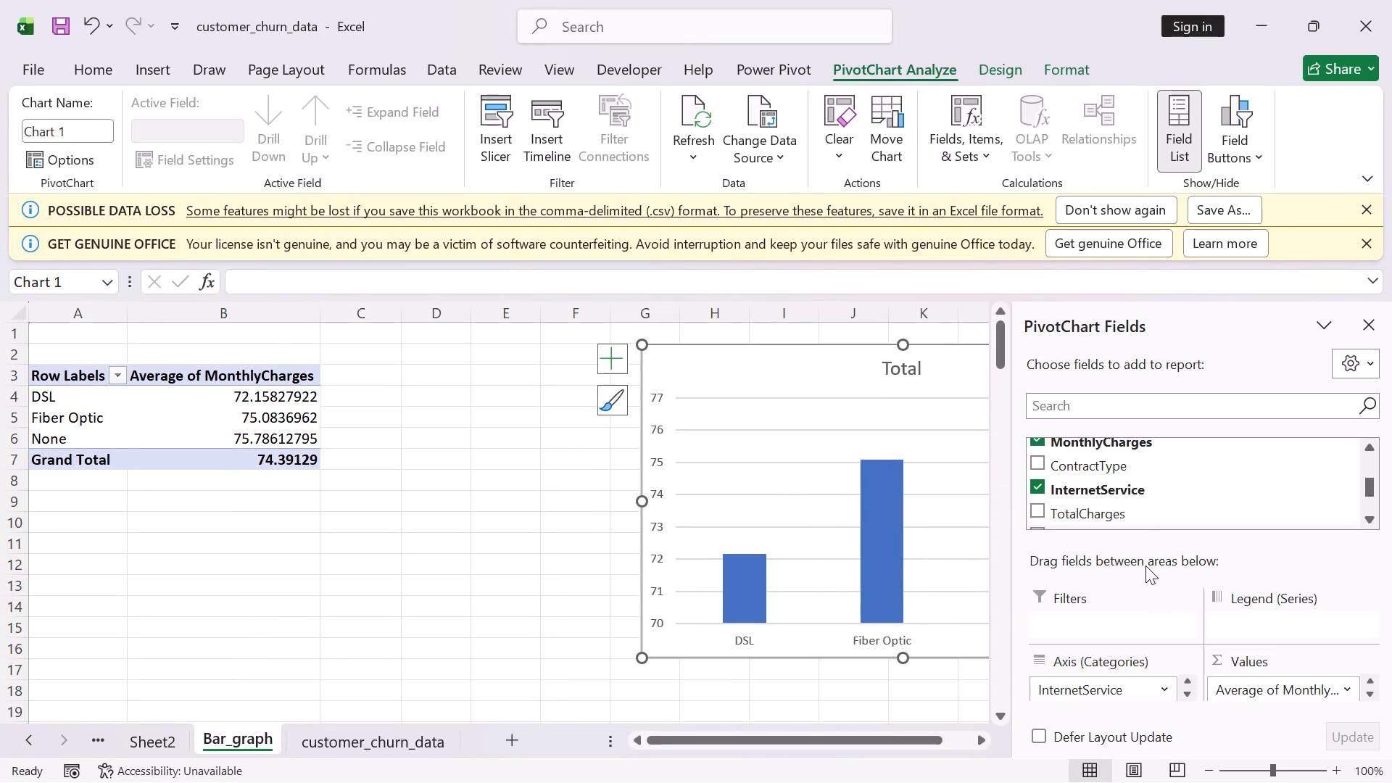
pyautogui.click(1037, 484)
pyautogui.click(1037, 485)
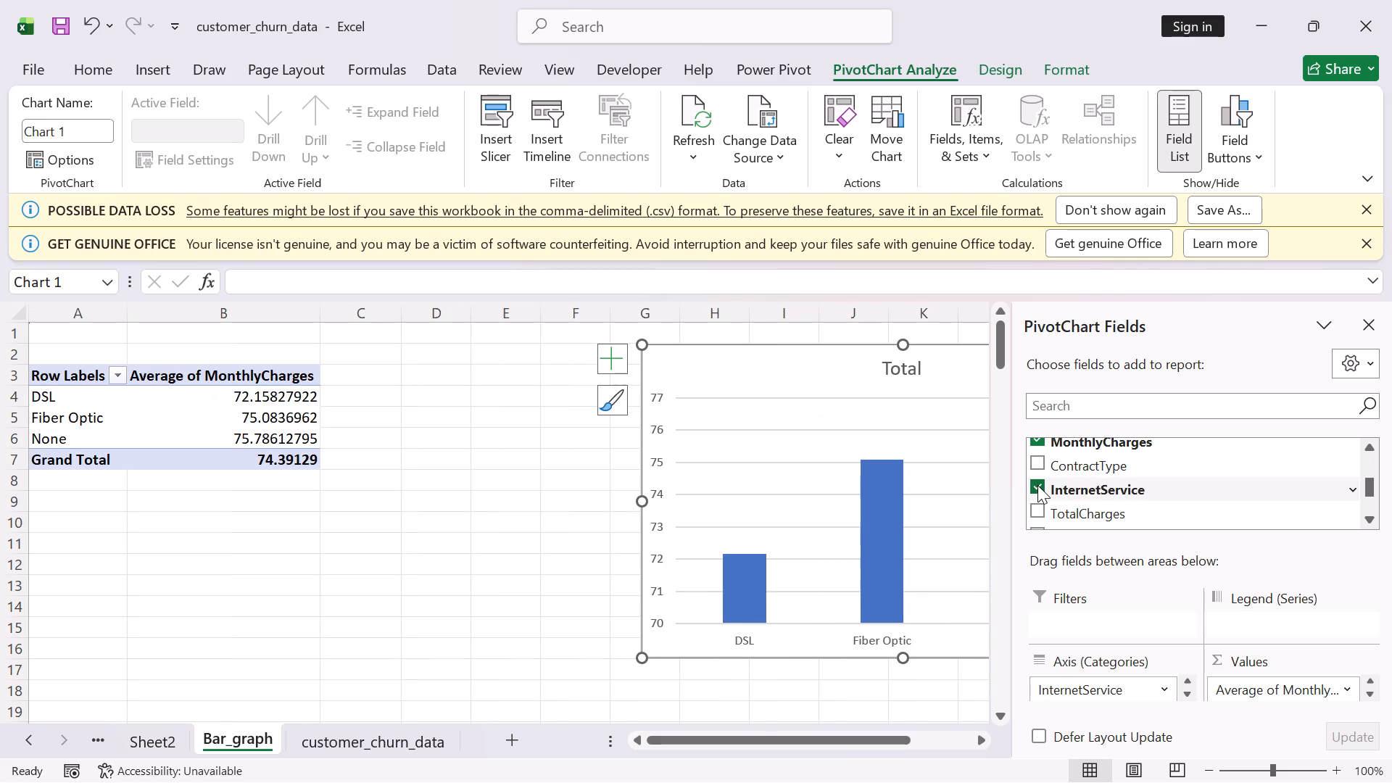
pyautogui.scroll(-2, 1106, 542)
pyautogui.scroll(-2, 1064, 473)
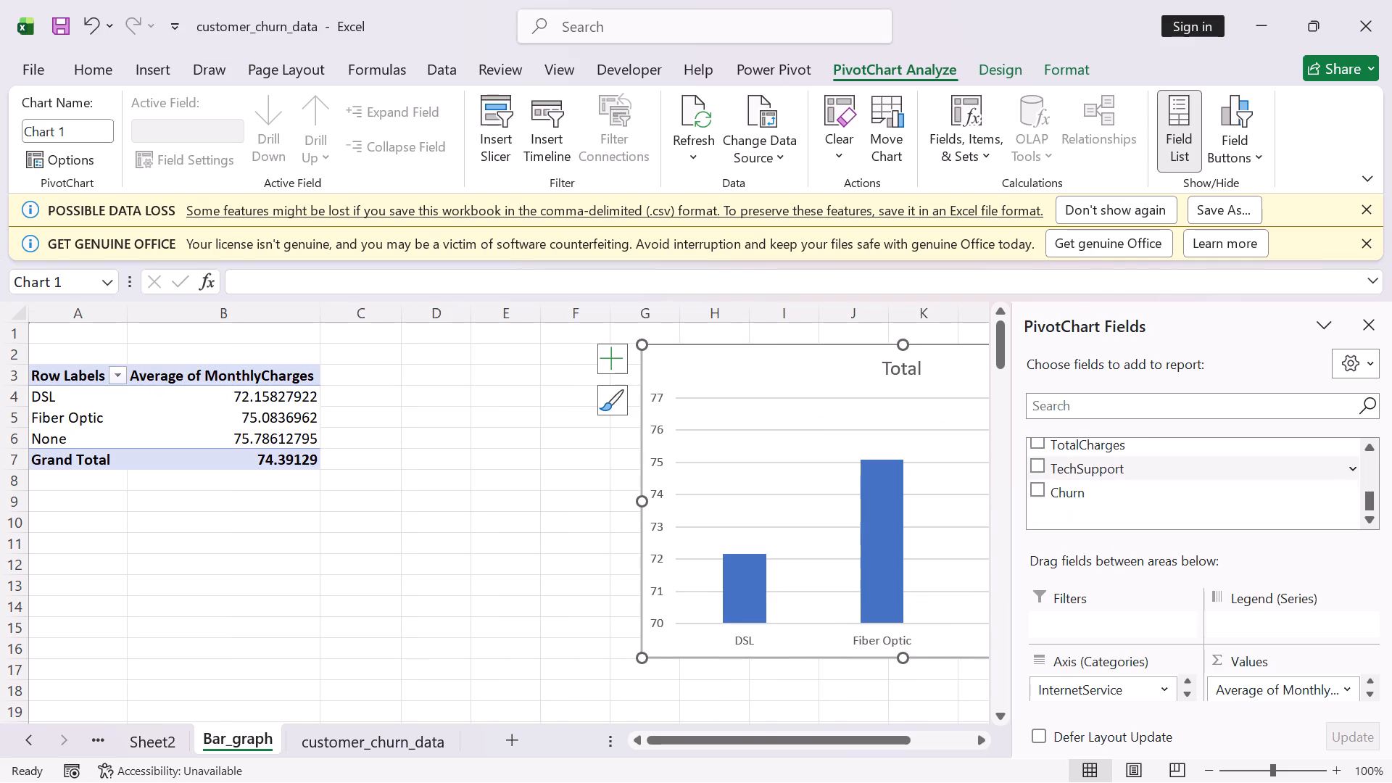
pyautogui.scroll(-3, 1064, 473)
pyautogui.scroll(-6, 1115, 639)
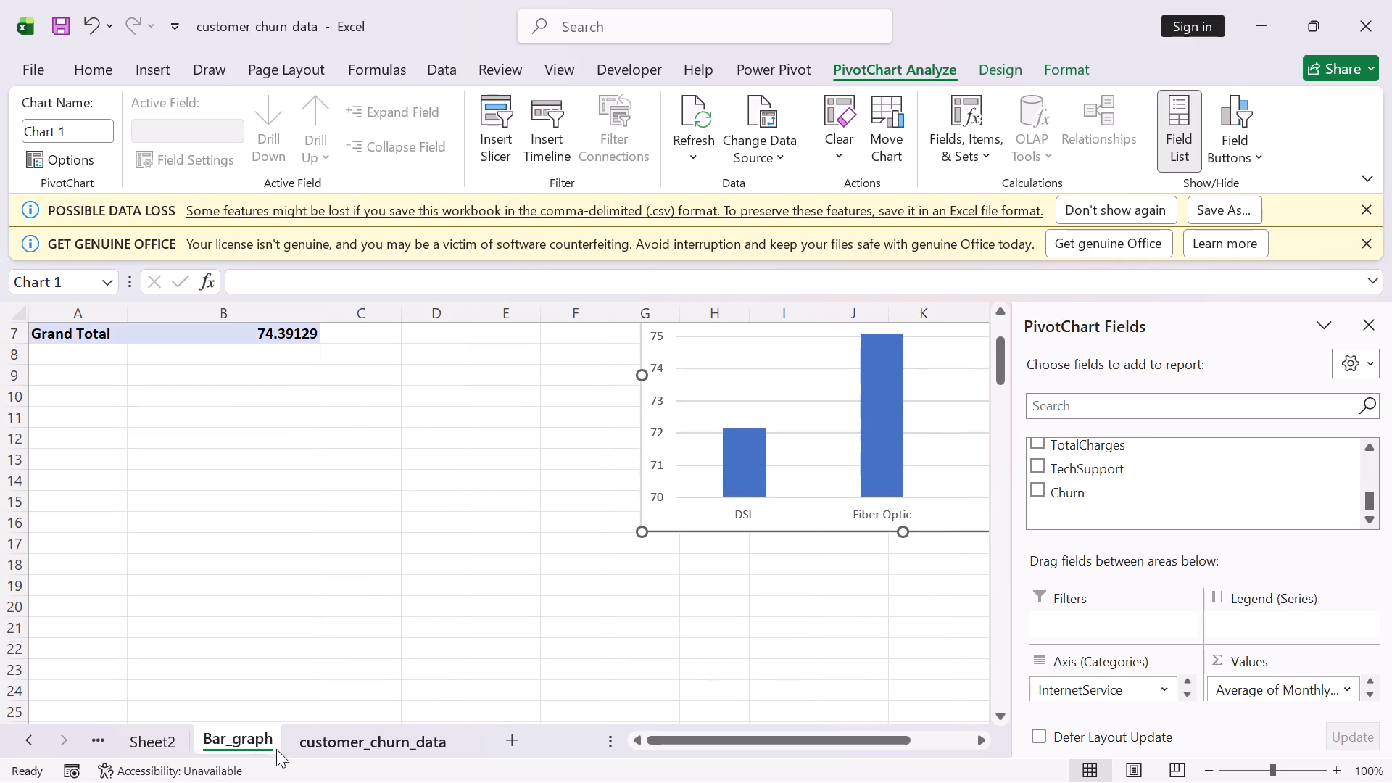
# Create a PivotTable on a new worksheet from the customer_churn_data range A1:J1001.
pyautogui.click(386, 747)
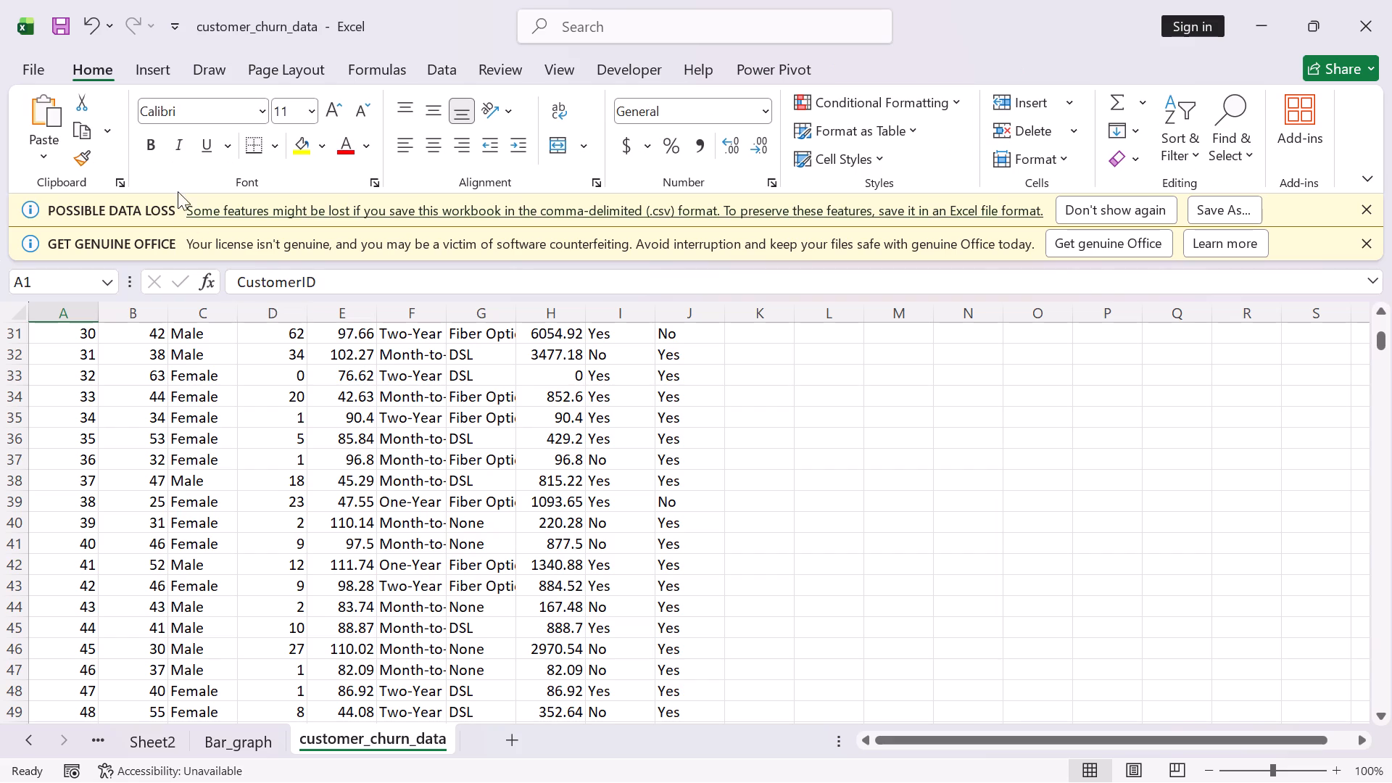
pyautogui.click(172, 72)
pyautogui.click(54, 110)
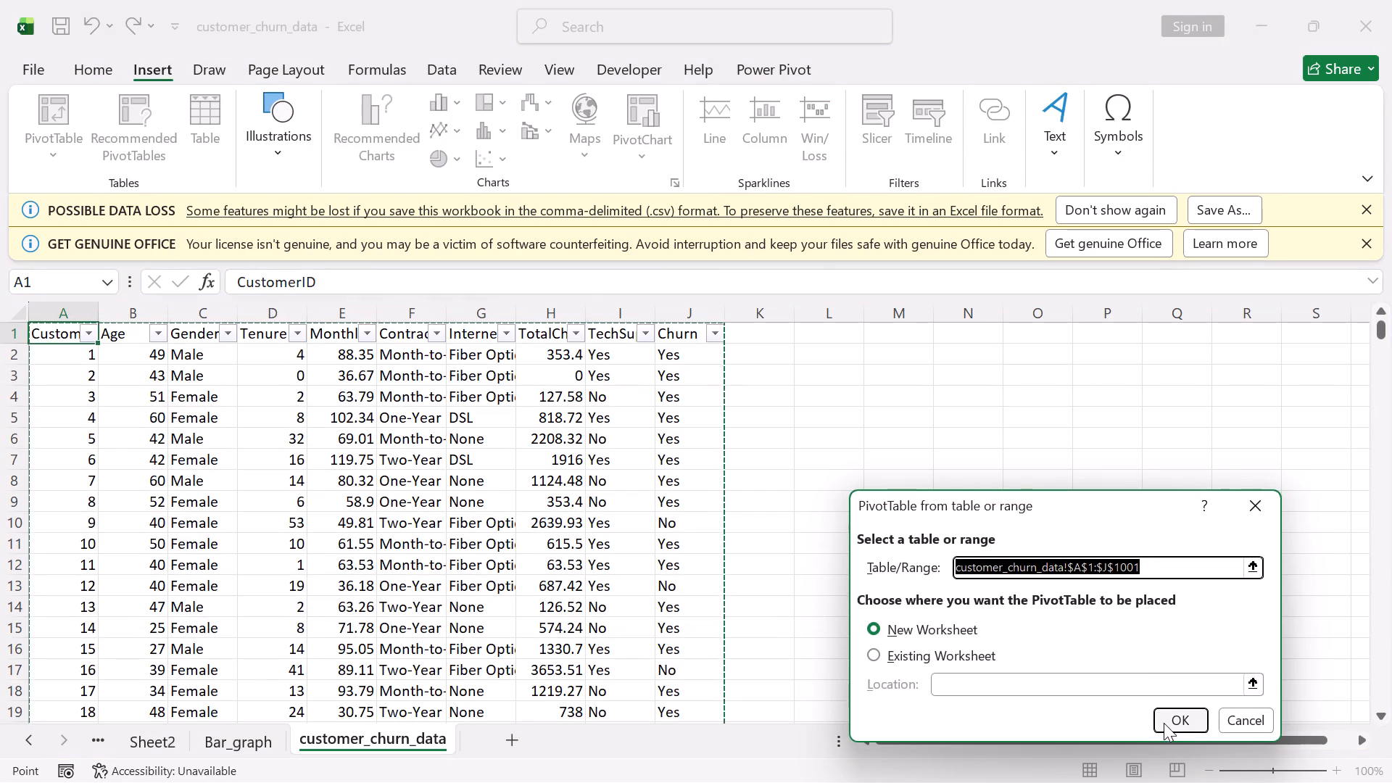
pyautogui.click(1164, 723)
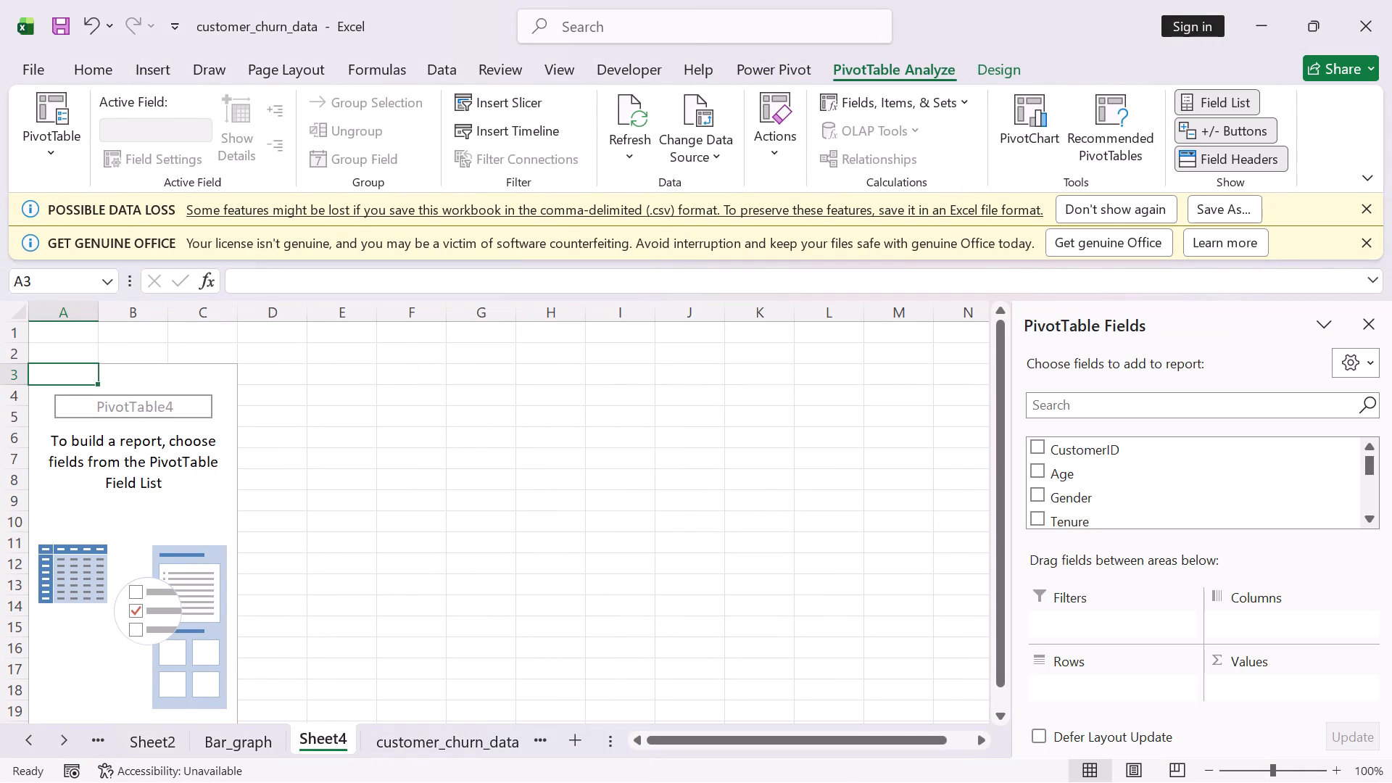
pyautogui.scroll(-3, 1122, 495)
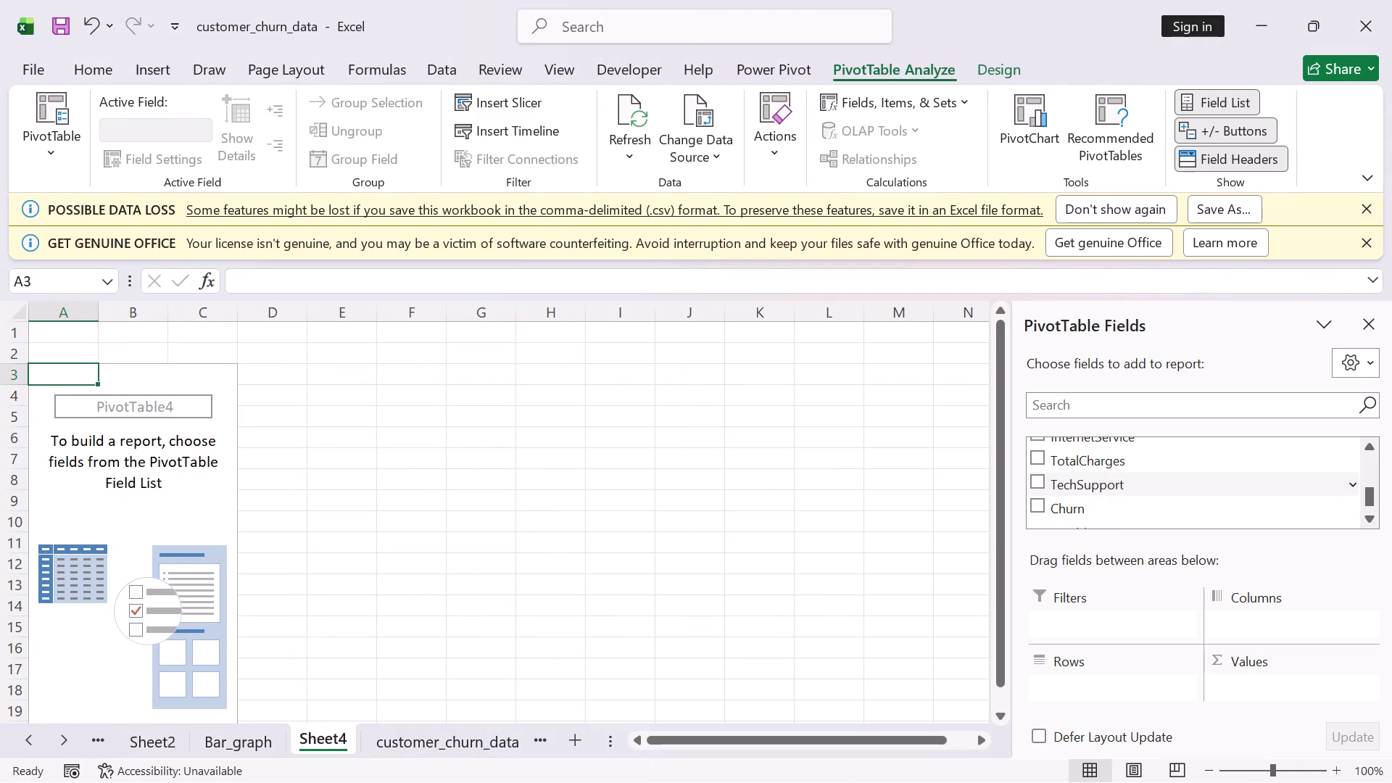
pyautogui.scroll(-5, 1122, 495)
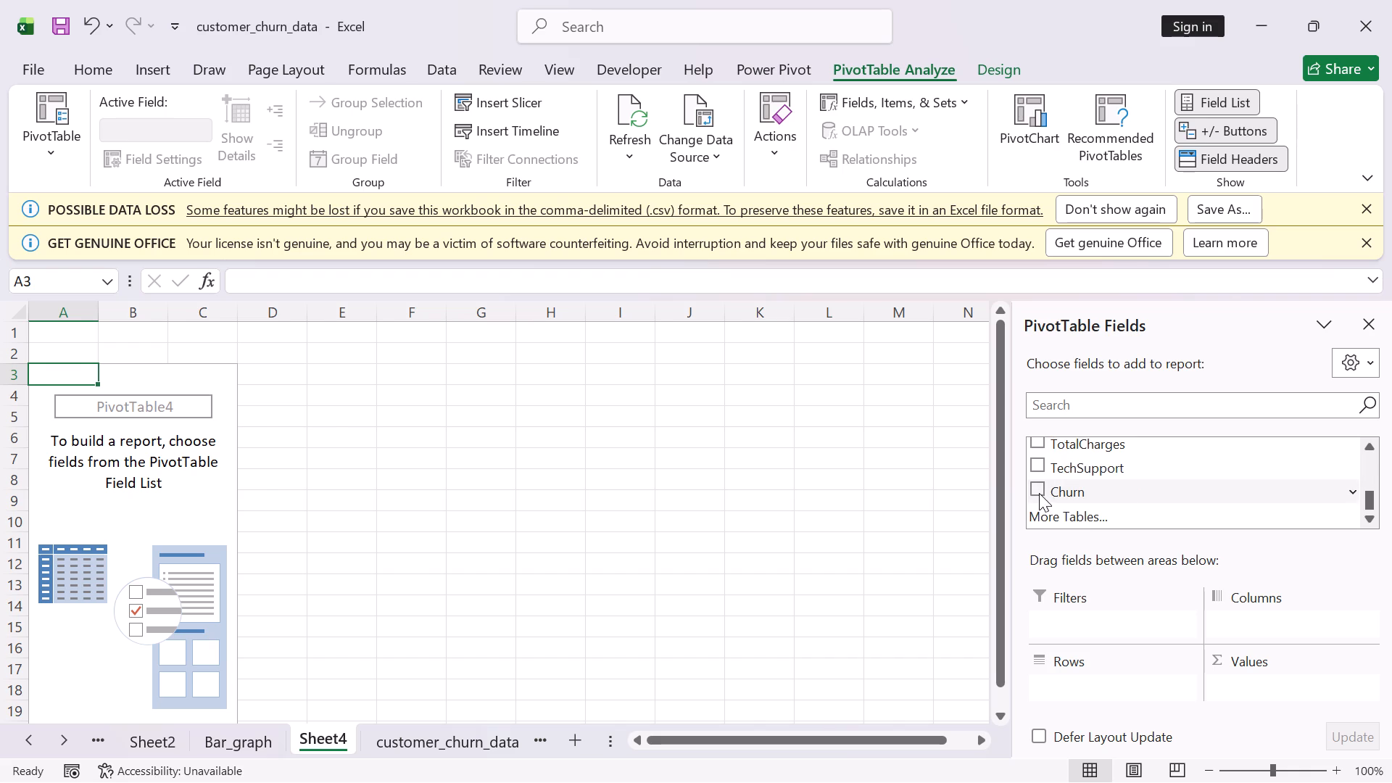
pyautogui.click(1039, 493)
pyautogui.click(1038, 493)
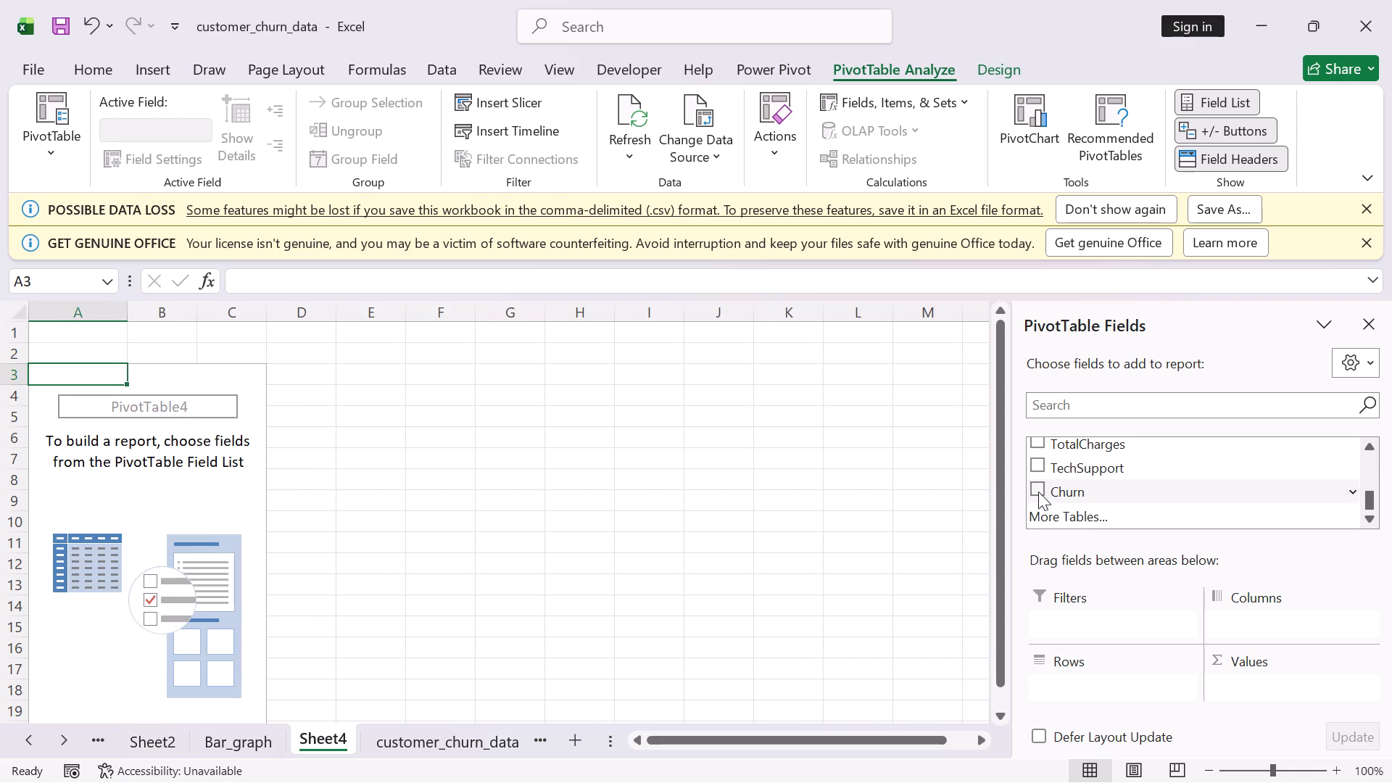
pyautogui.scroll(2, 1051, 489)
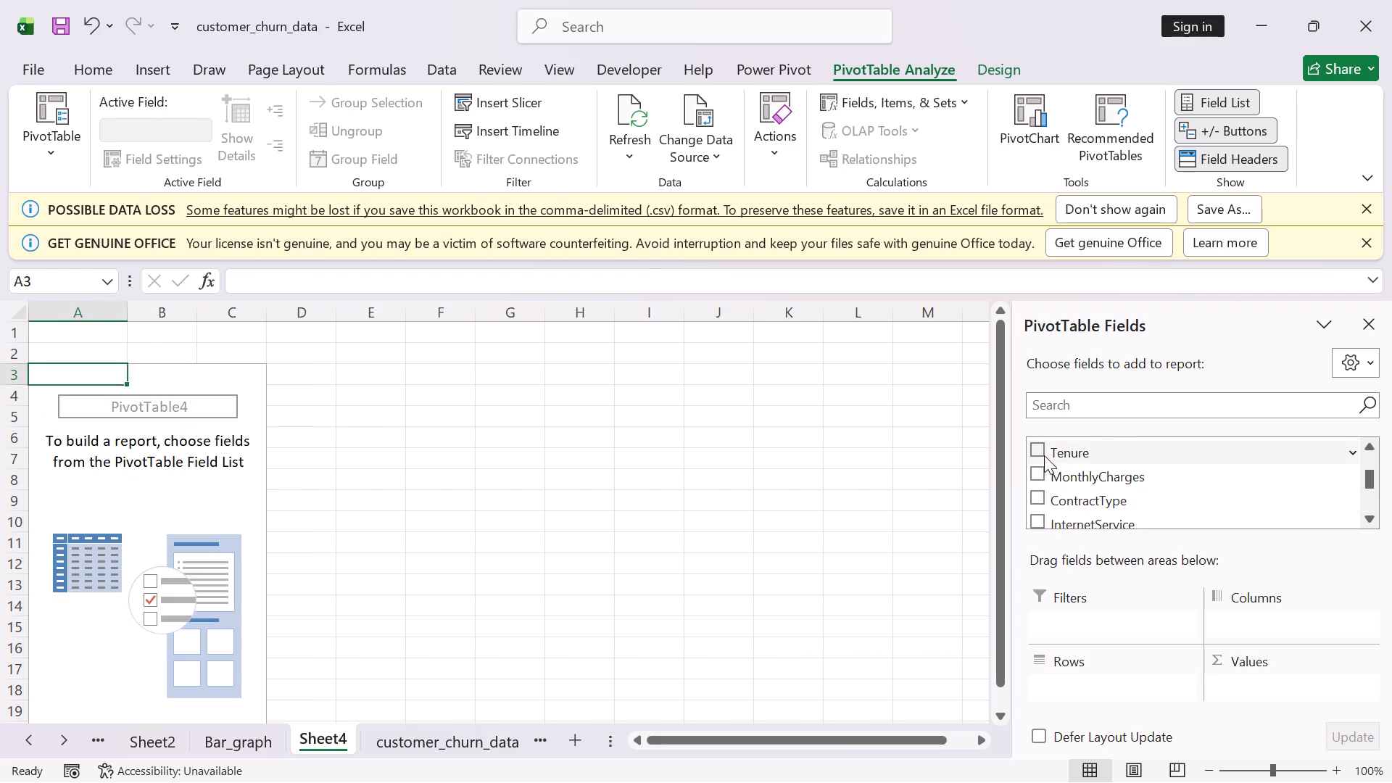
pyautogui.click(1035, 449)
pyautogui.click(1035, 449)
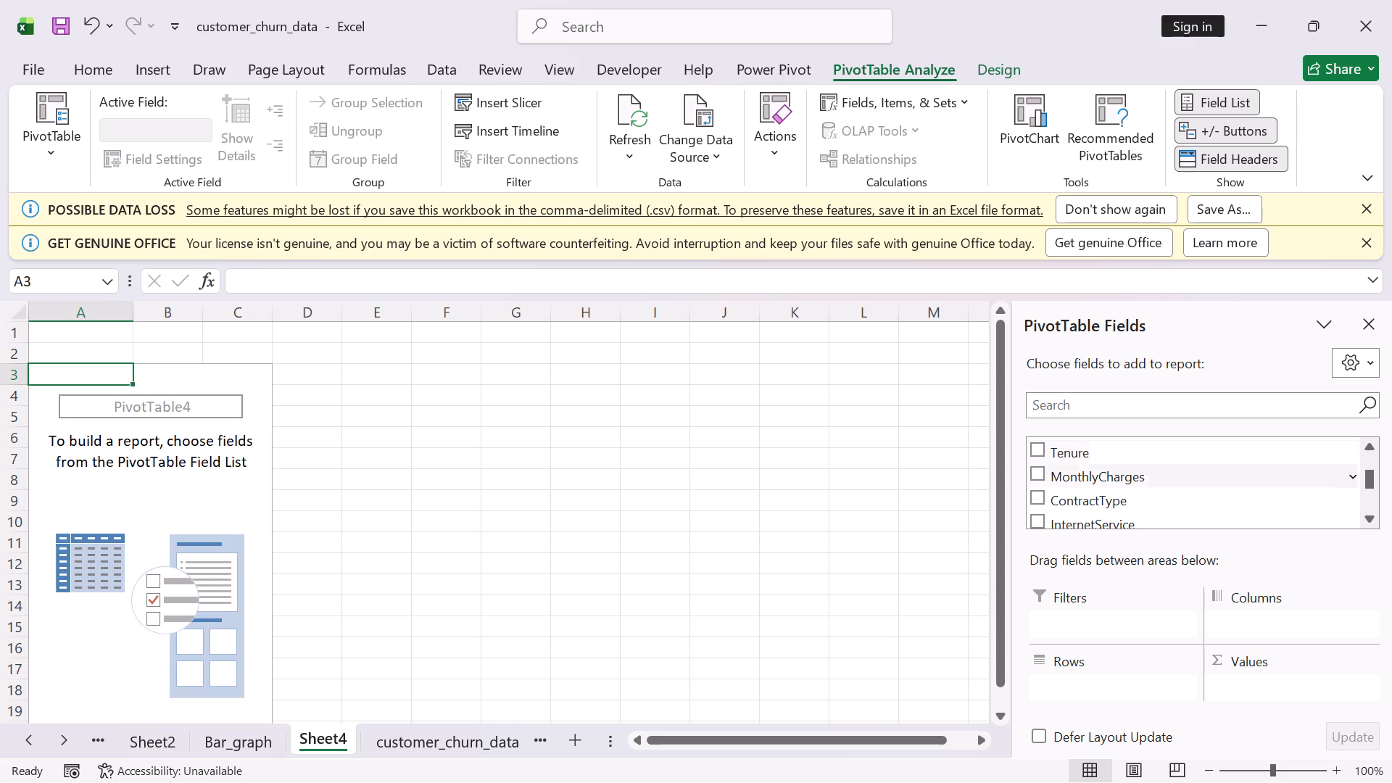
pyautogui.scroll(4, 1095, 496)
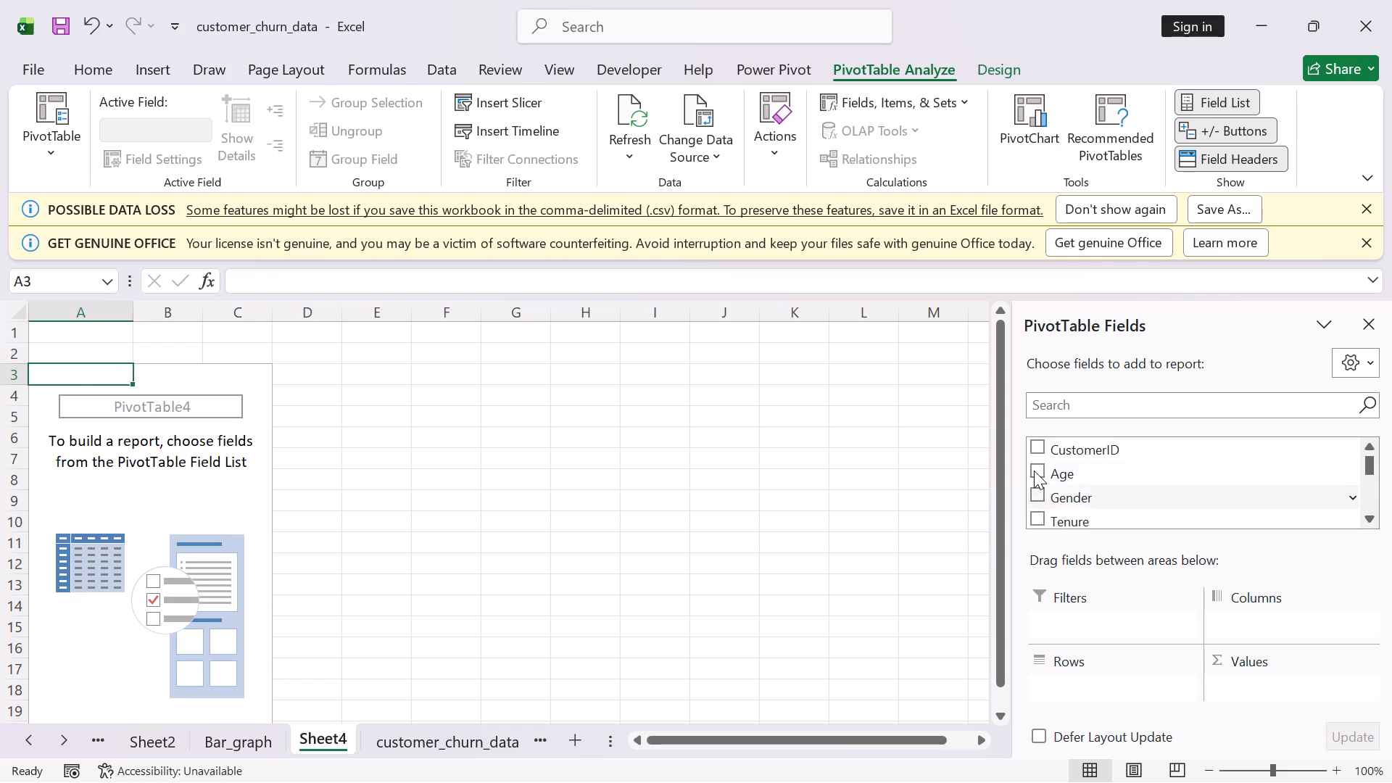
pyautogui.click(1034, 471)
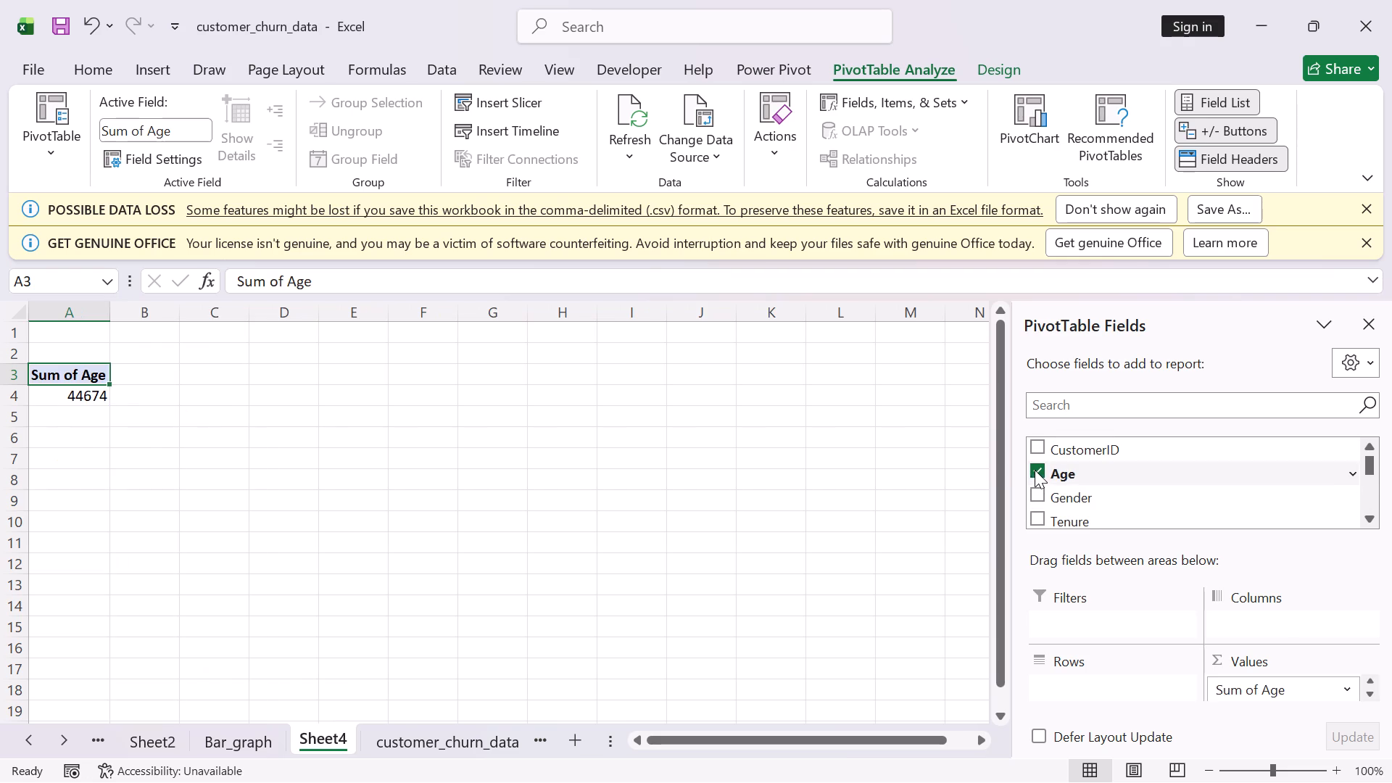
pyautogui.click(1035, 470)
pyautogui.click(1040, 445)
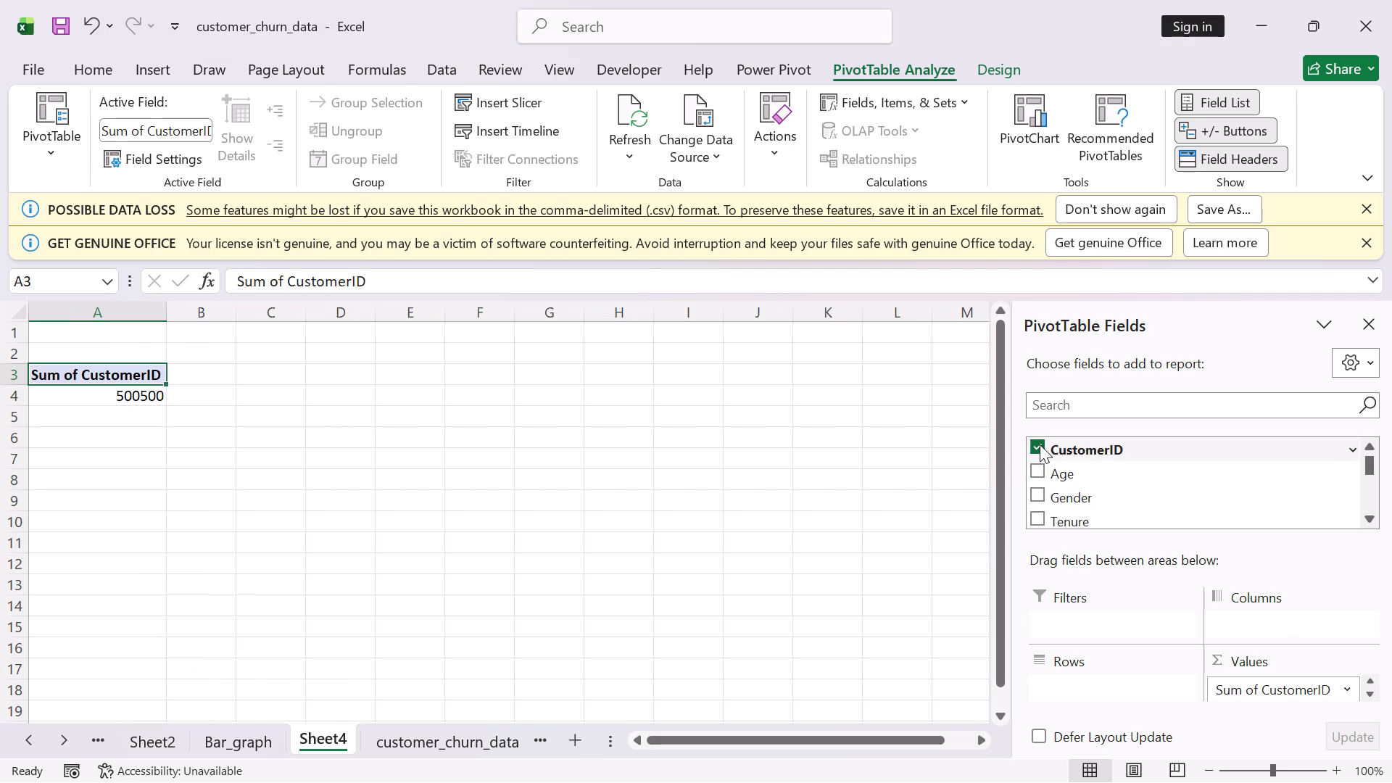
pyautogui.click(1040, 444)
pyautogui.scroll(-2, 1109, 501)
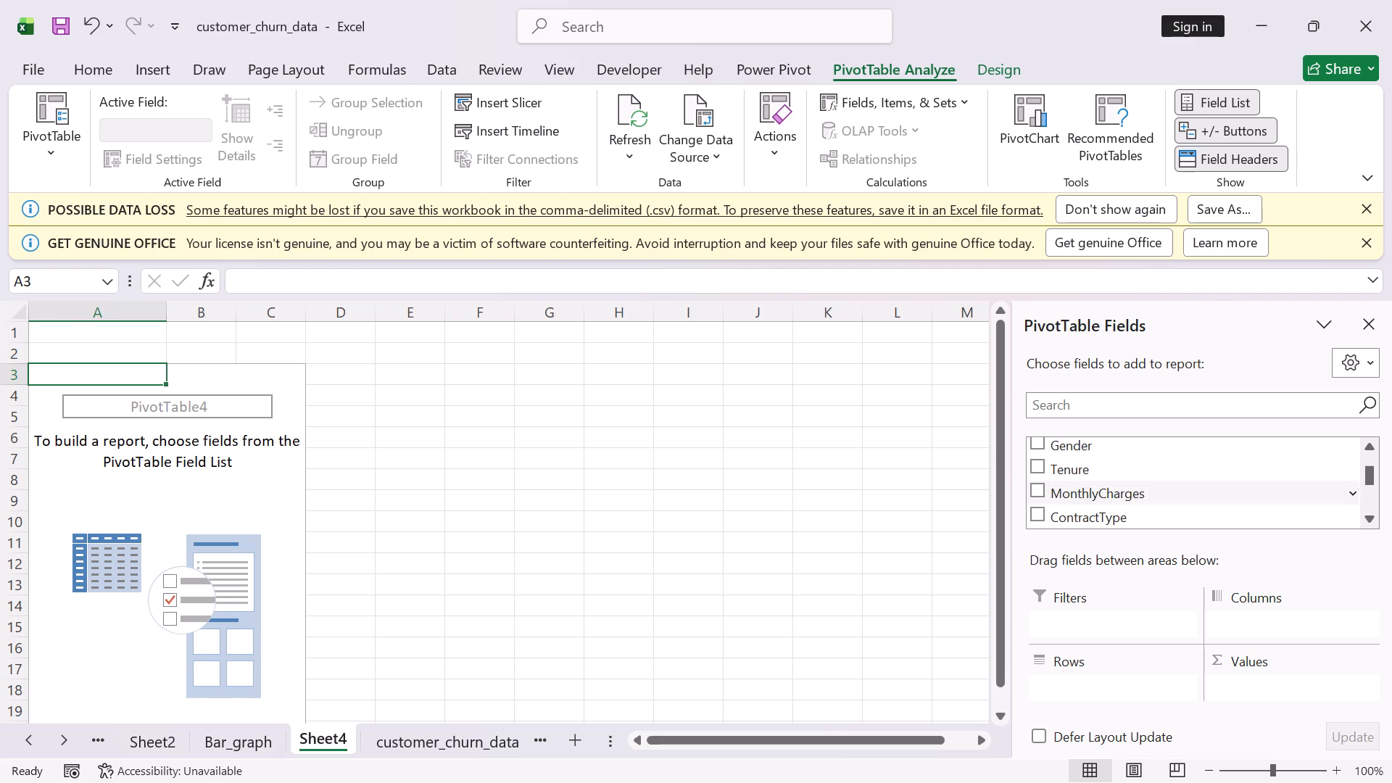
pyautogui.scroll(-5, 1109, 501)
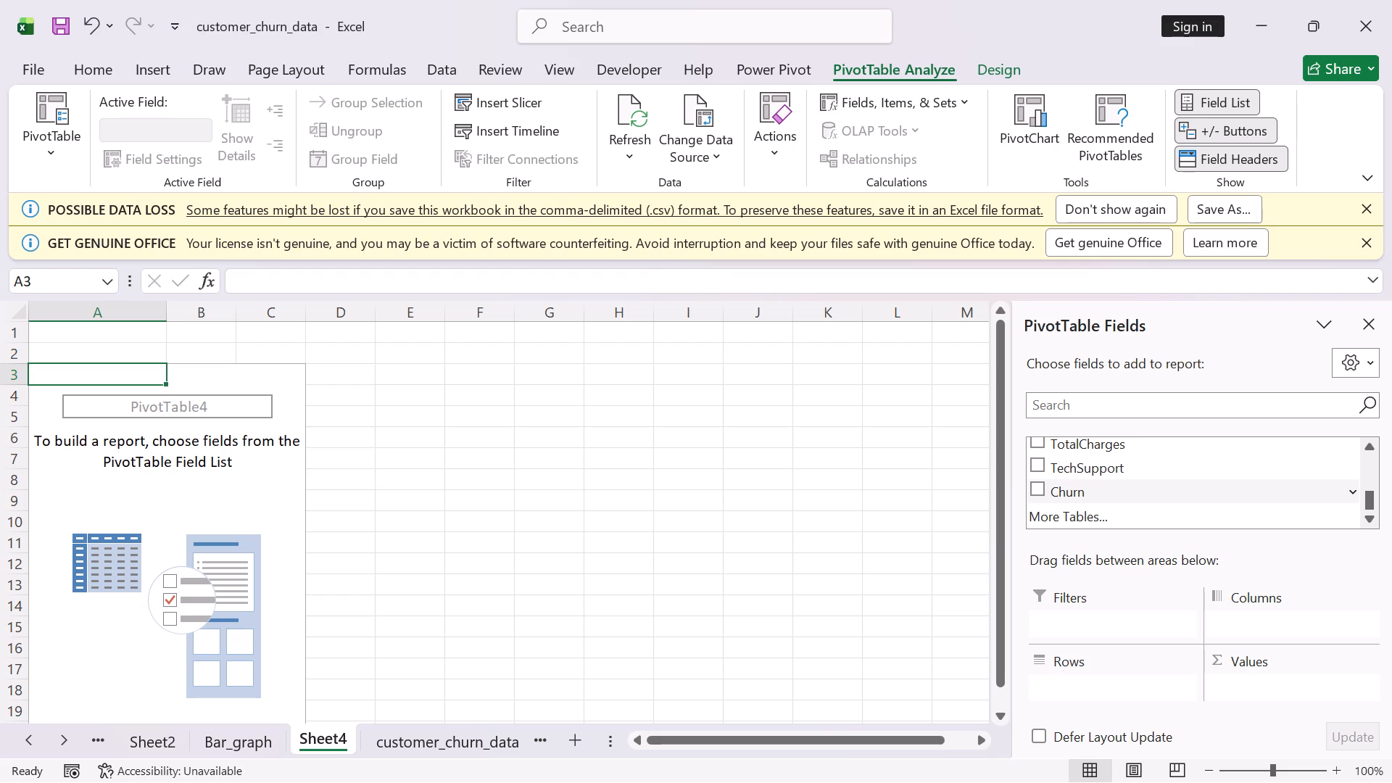
# Set ContractType as the rows and InternetService as the columns of the Sheet4 PivotTable.
pyautogui.scroll(5, 1116, 486)
pyautogui.scroll(-1, 1077, 492)
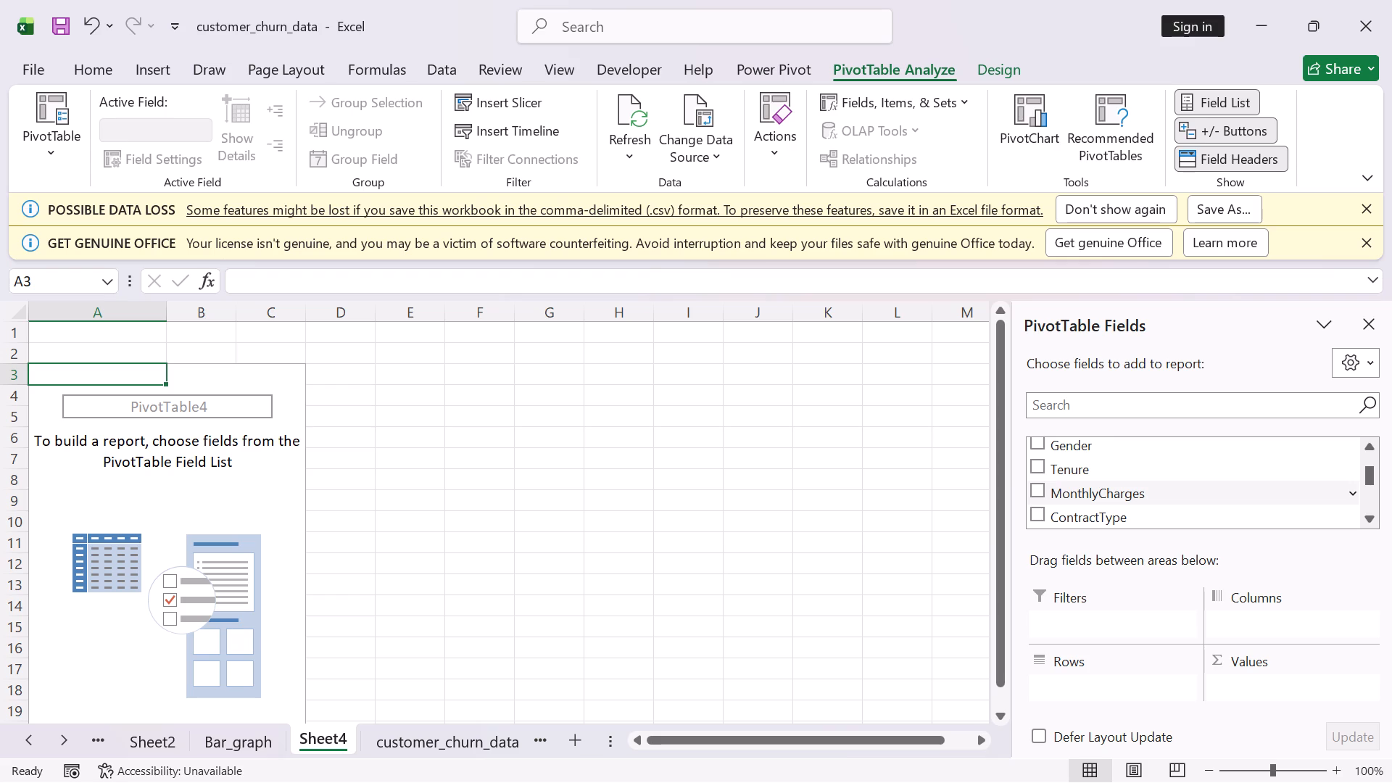
pyautogui.click(1038, 513)
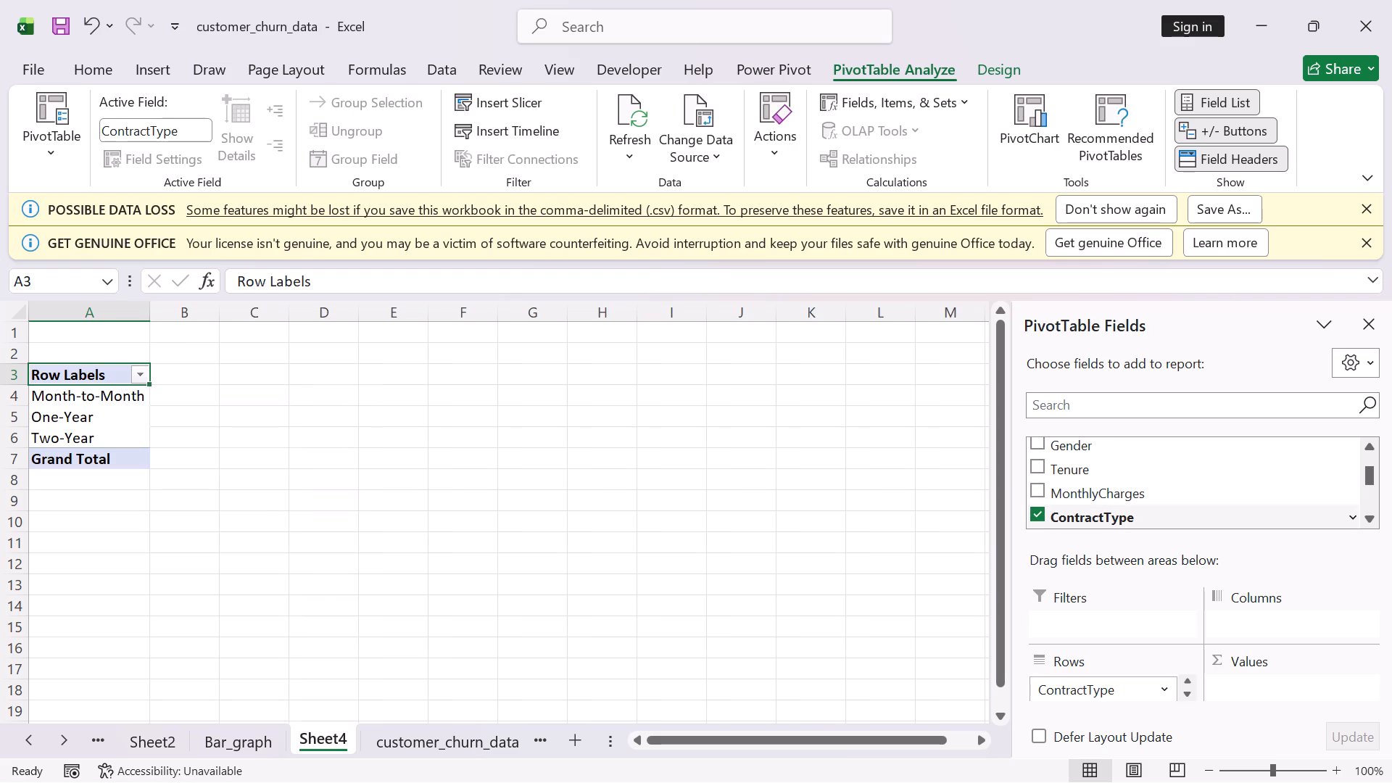
pyautogui.scroll(-1, 1087, 477)
pyautogui.click(1038, 486)
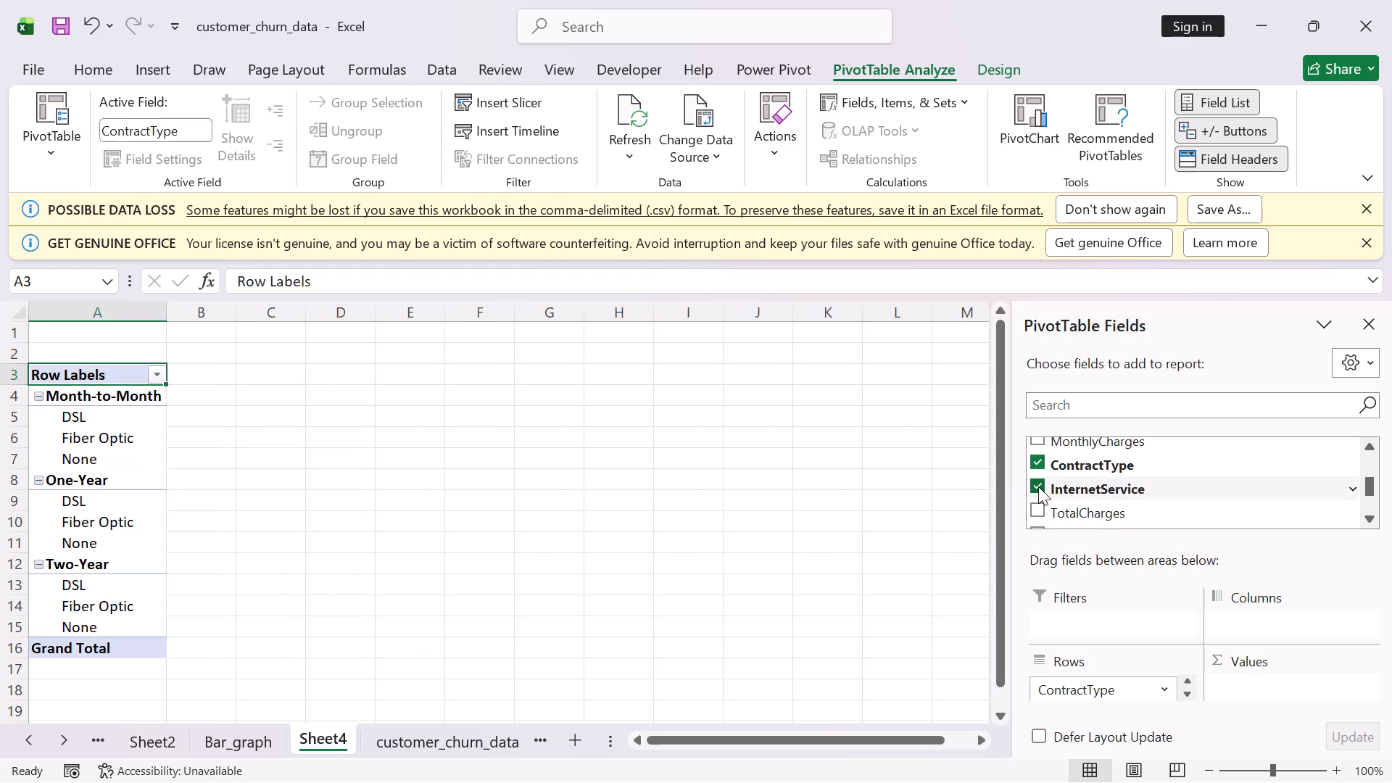
pyautogui.click(1038, 486)
pyautogui.moveTo(1038, 486); pyautogui.dragTo(1262, 624)
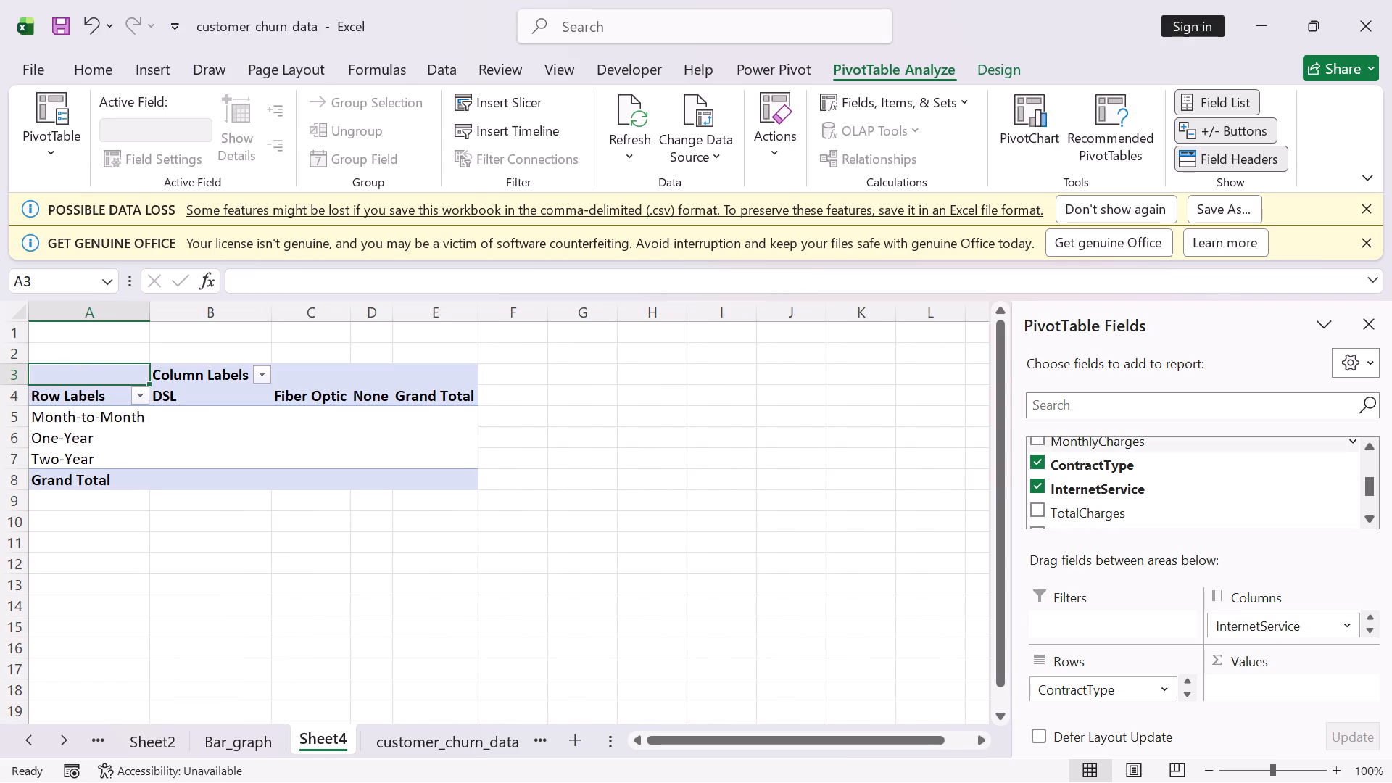
# Add MonthlyCharges to the Sheet4 PivotTable's values, summarized by Average.
pyautogui.moveTo(1056, 442); pyautogui.dragTo(1281, 684)
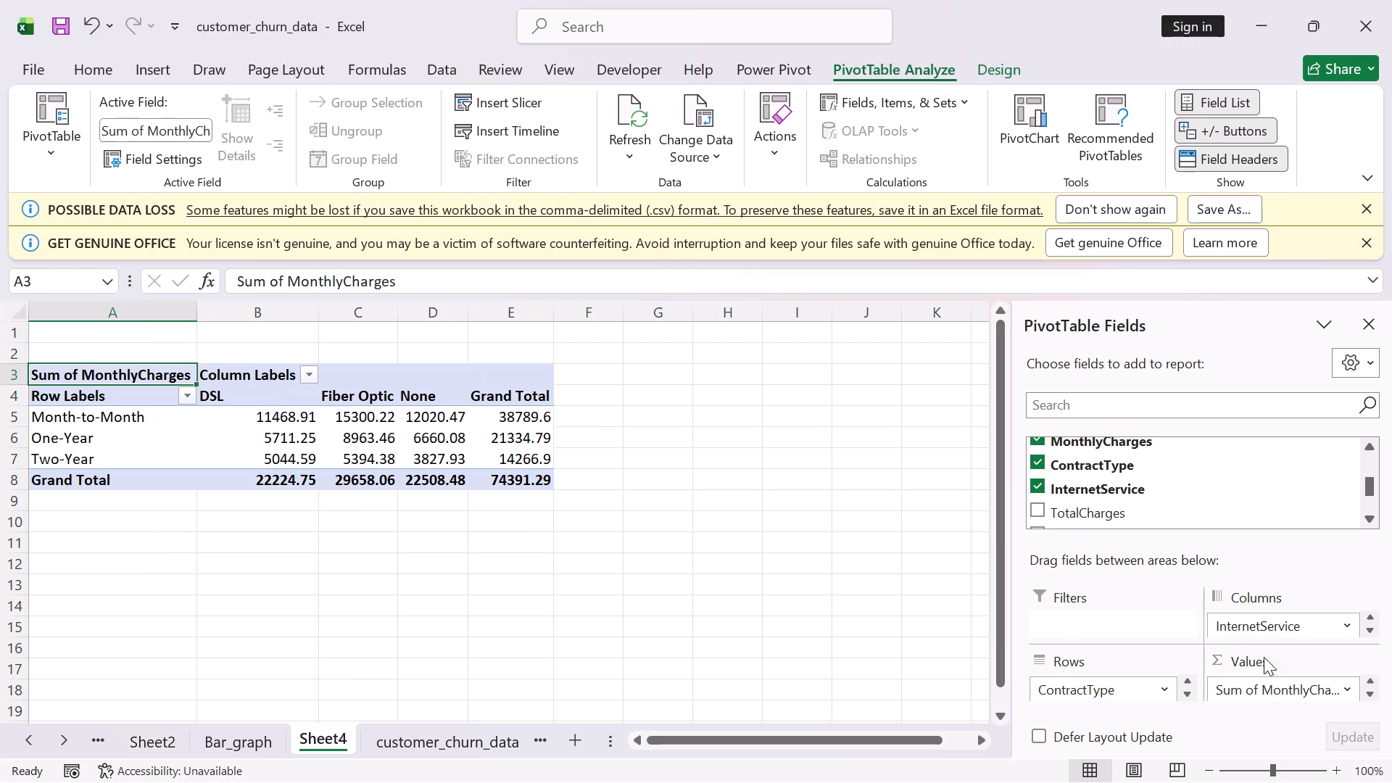
pyautogui.click(1261, 690)
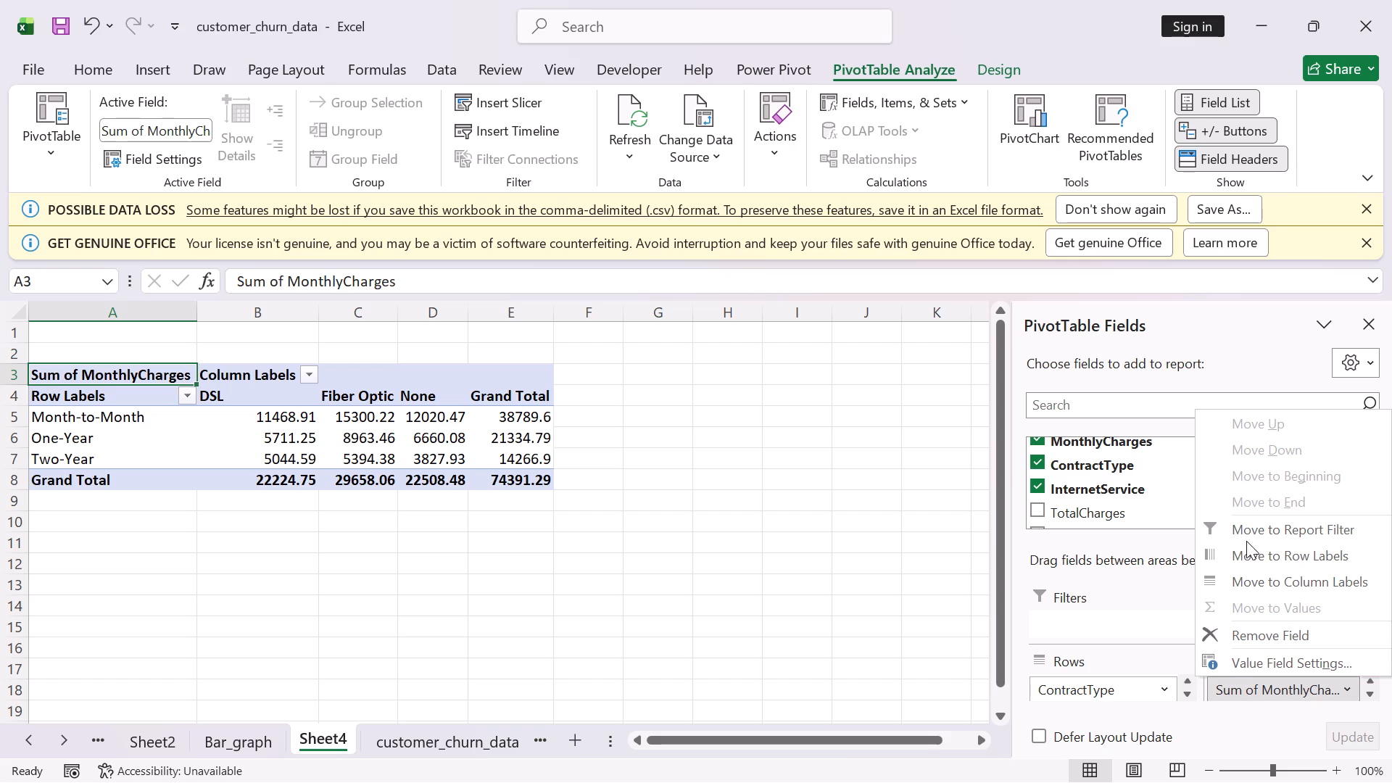
pyautogui.click(1288, 669)
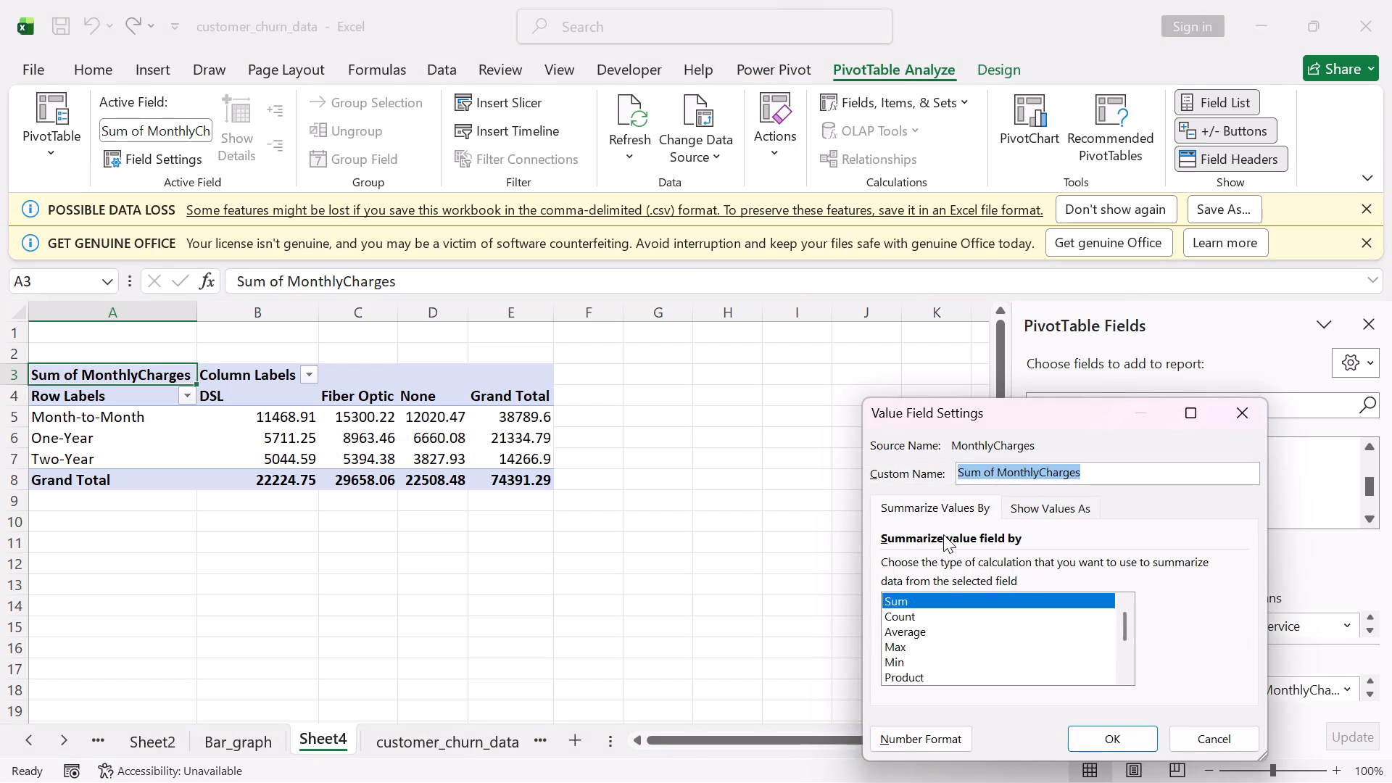
pyautogui.click(909, 627)
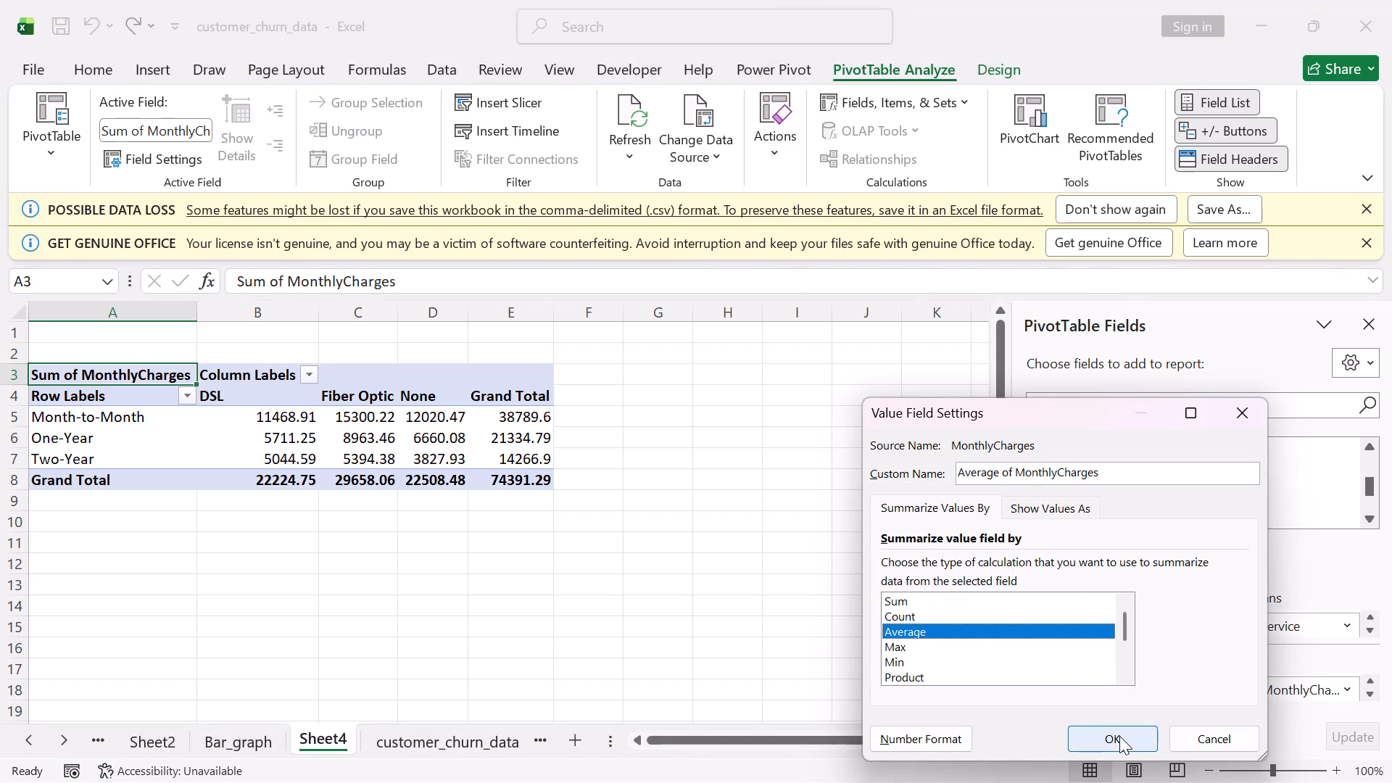
pyautogui.click(1119, 736)
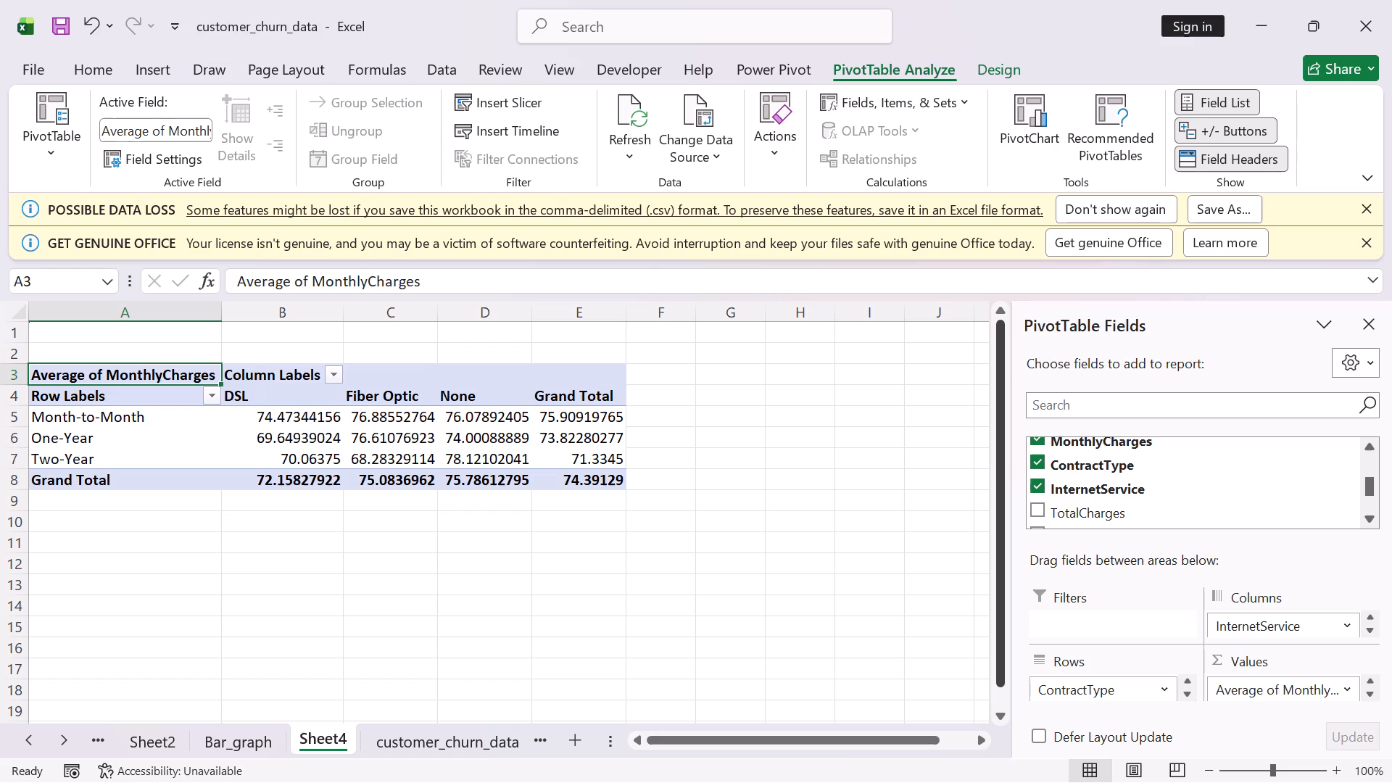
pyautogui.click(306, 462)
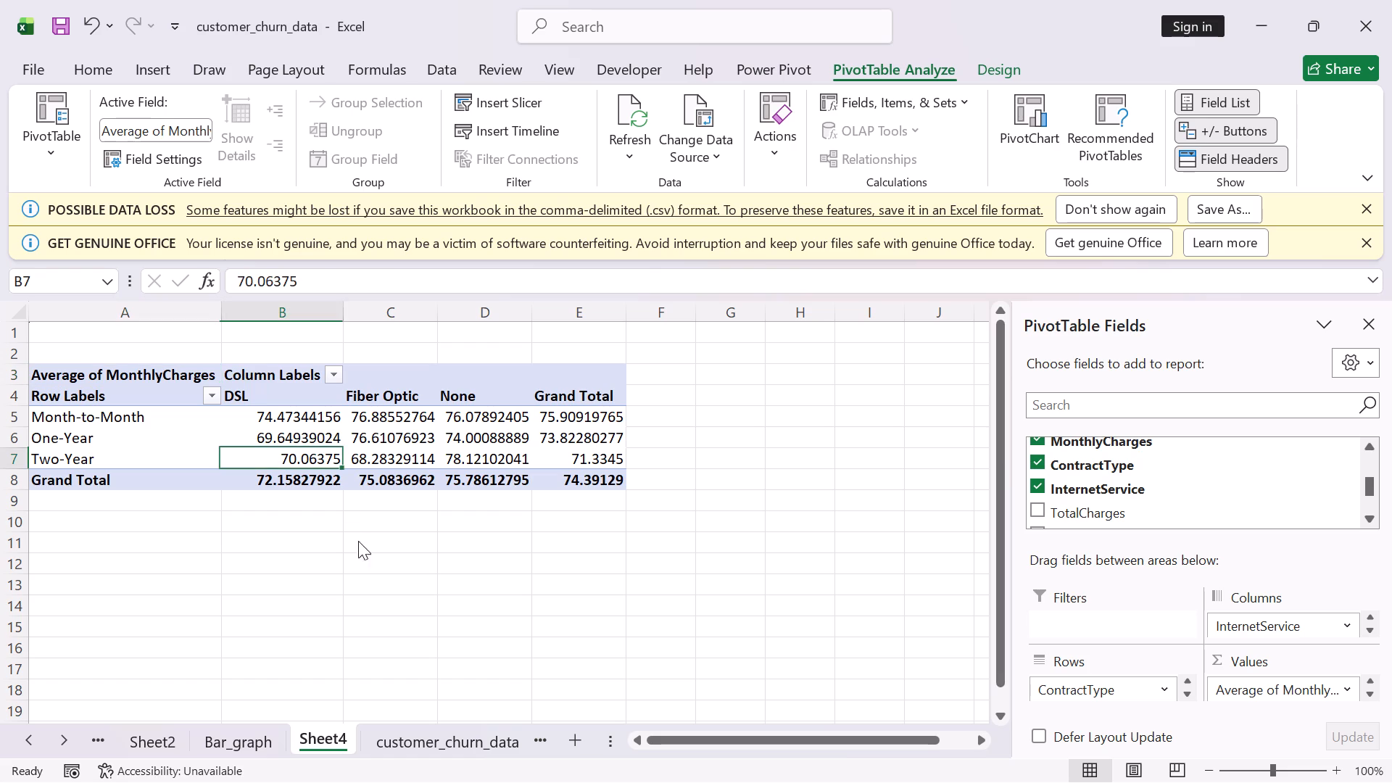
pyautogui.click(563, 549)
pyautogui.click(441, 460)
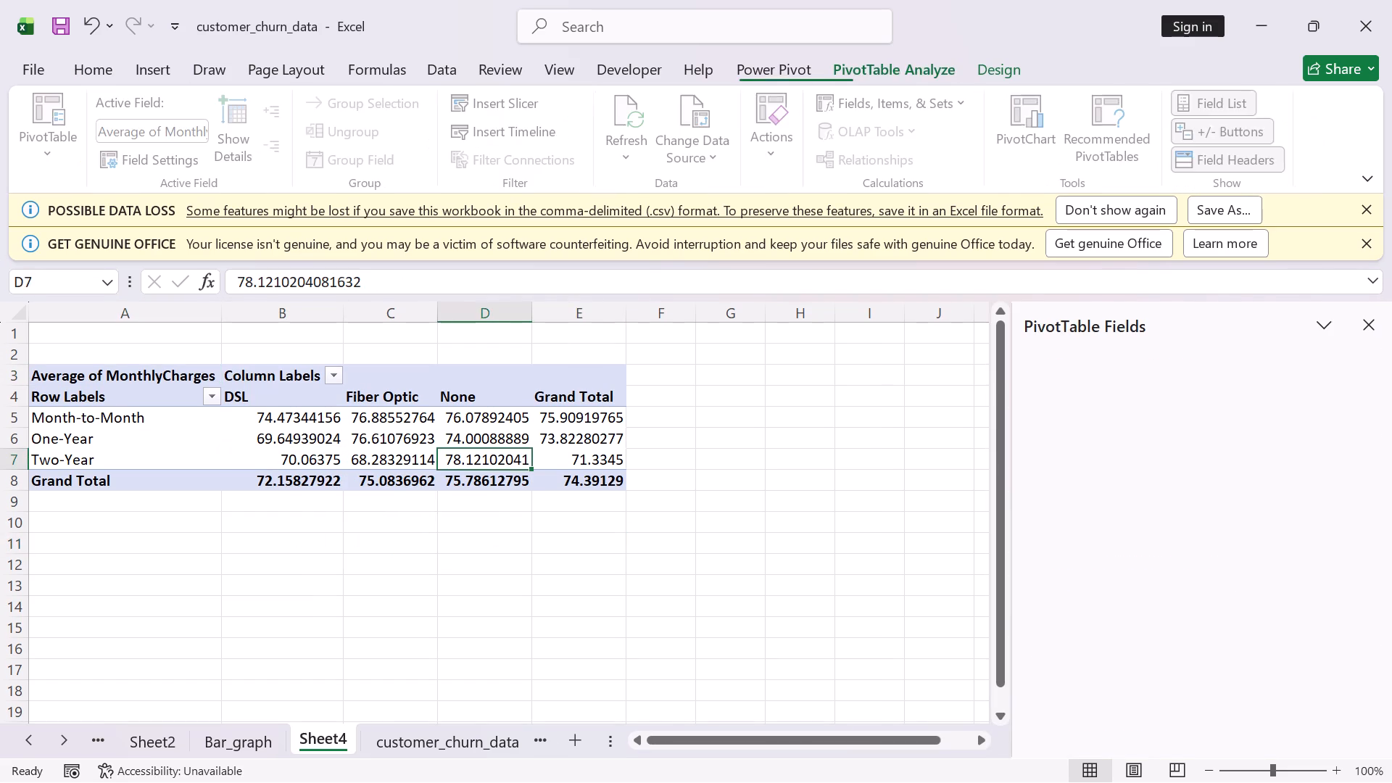
# Format the PivotTable's average values in B5:E8, including grand totals, to two decimal places.
pyautogui.moveTo(283, 418); pyautogui.dragTo(615, 484)
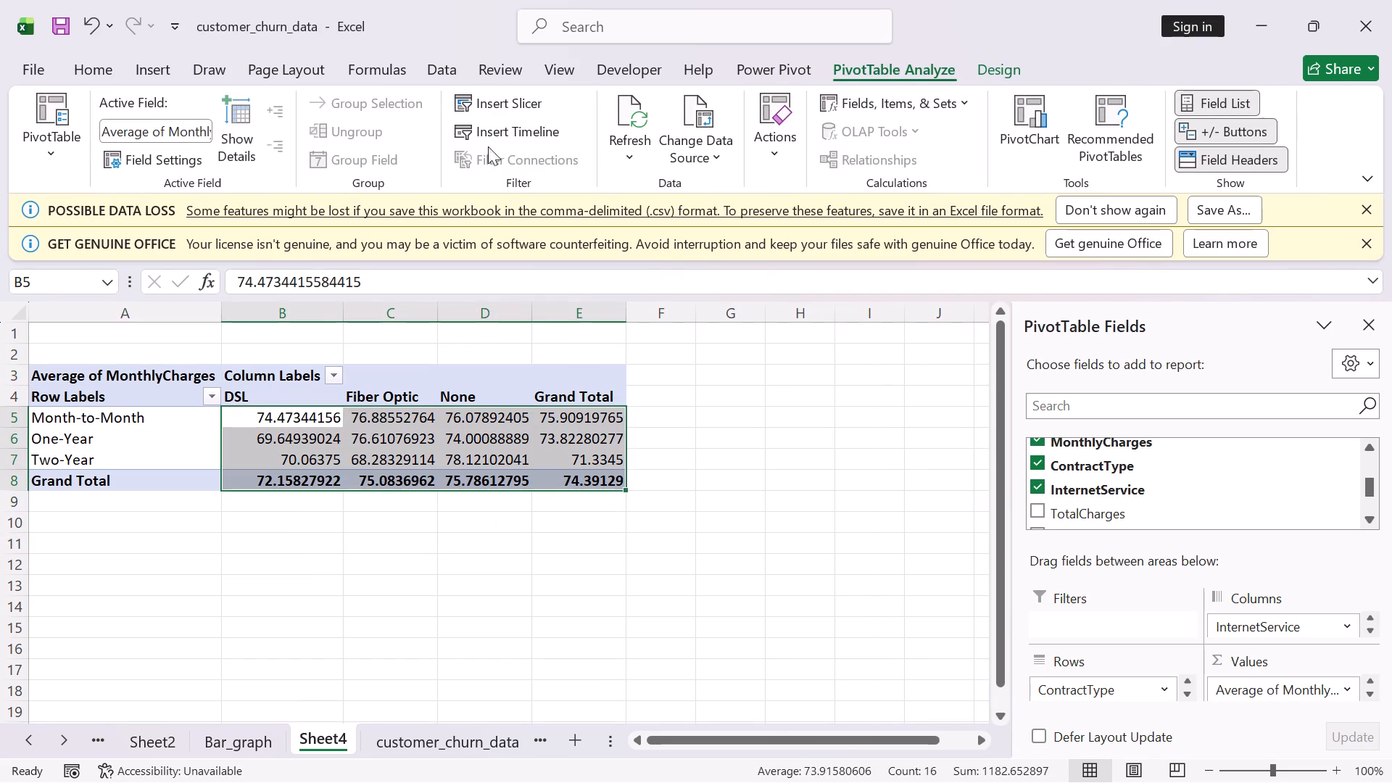
pyautogui.click(122, 71)
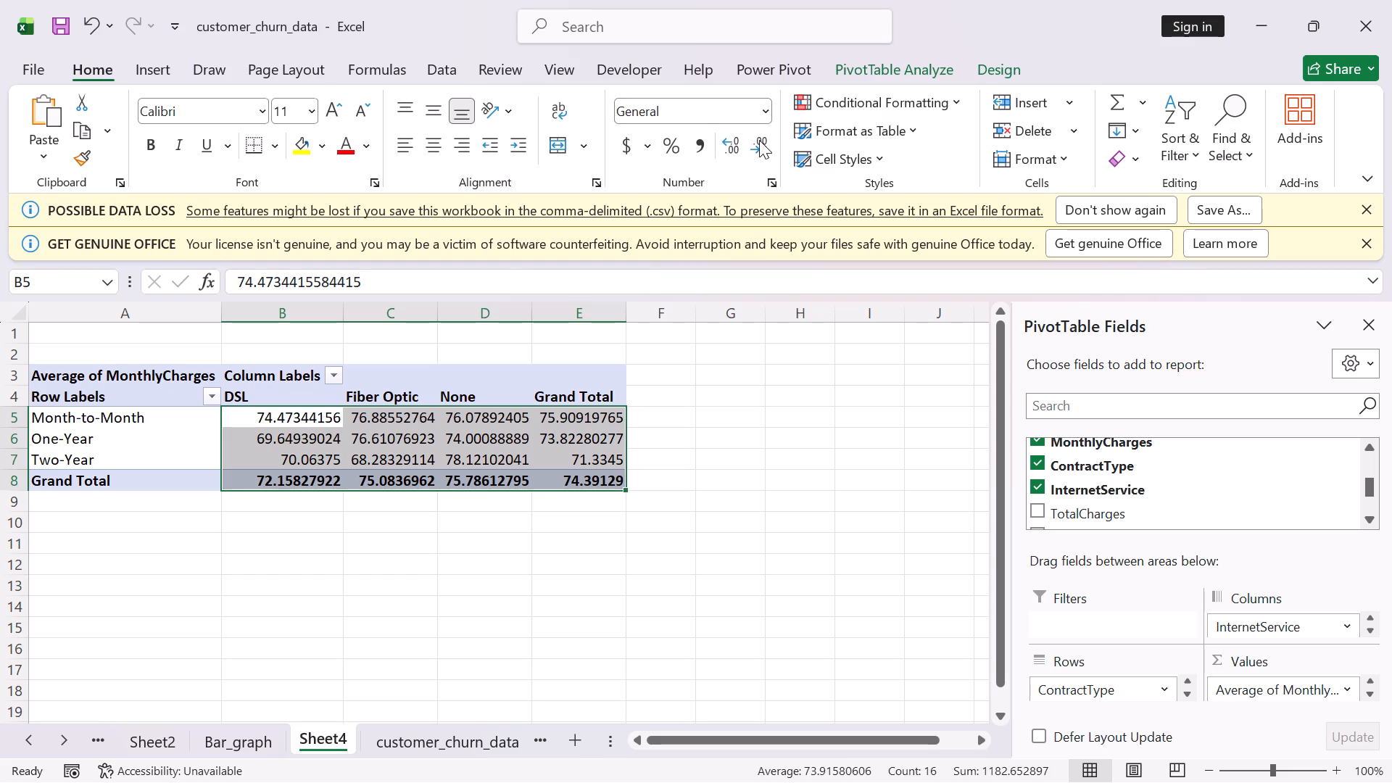
pyautogui.tripleClick(759, 140)
pyautogui.tripleClick(761, 141)
pyautogui.click(761, 142)
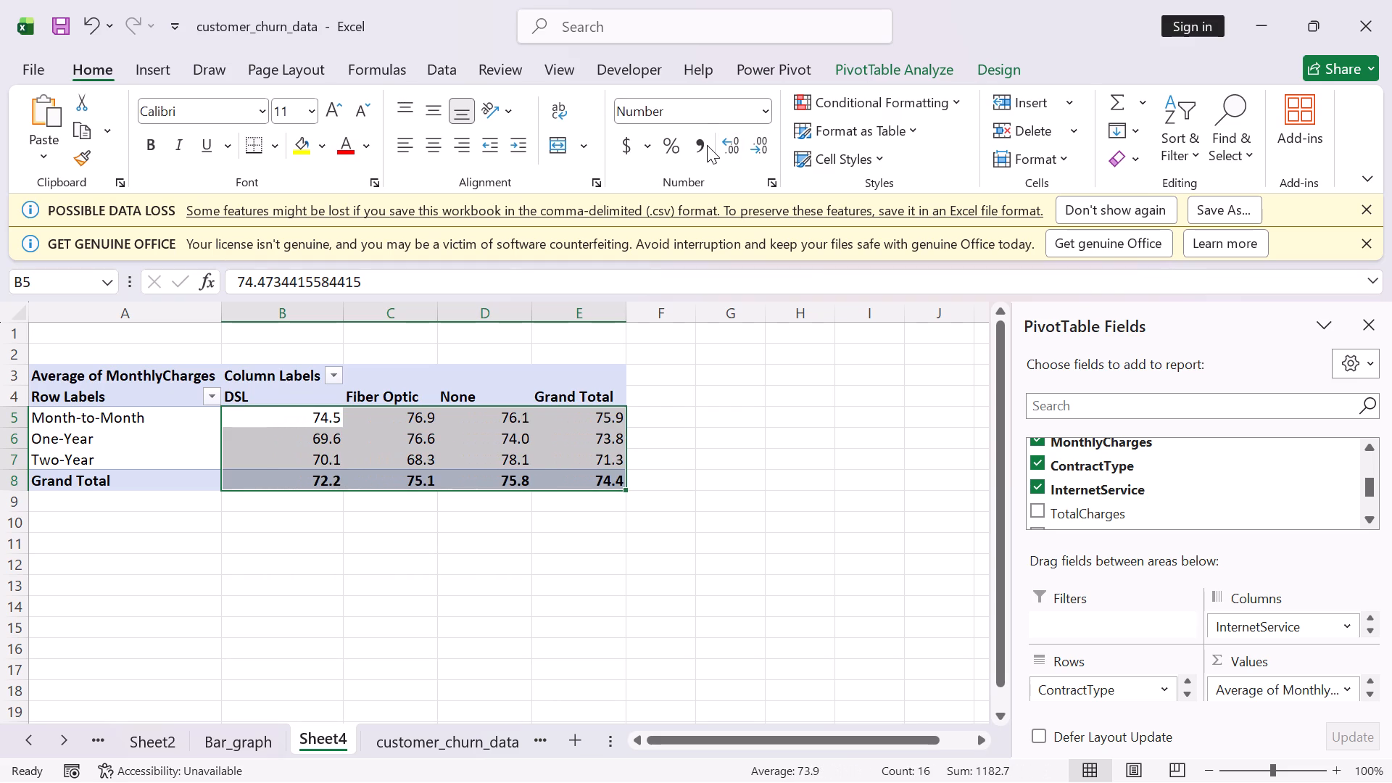
pyautogui.click(724, 144)
pyautogui.click(679, 443)
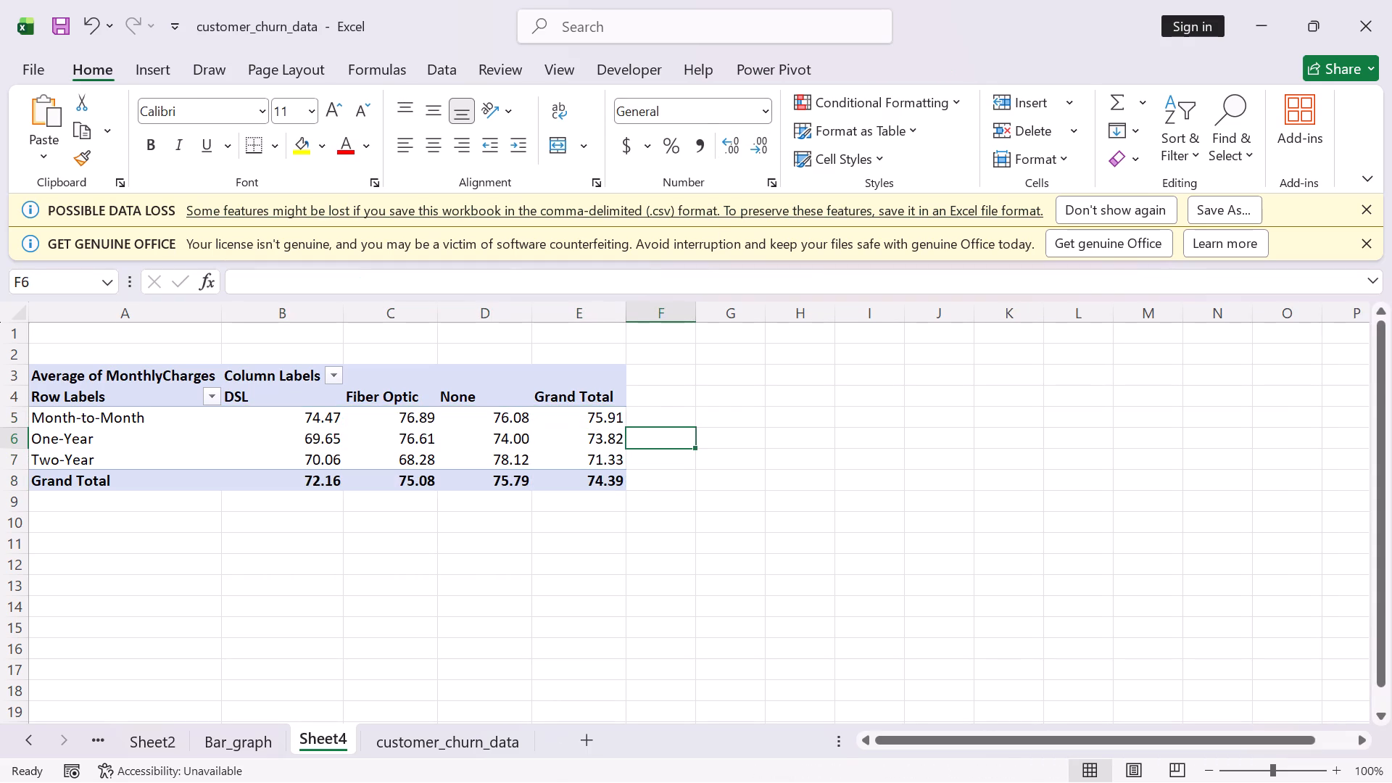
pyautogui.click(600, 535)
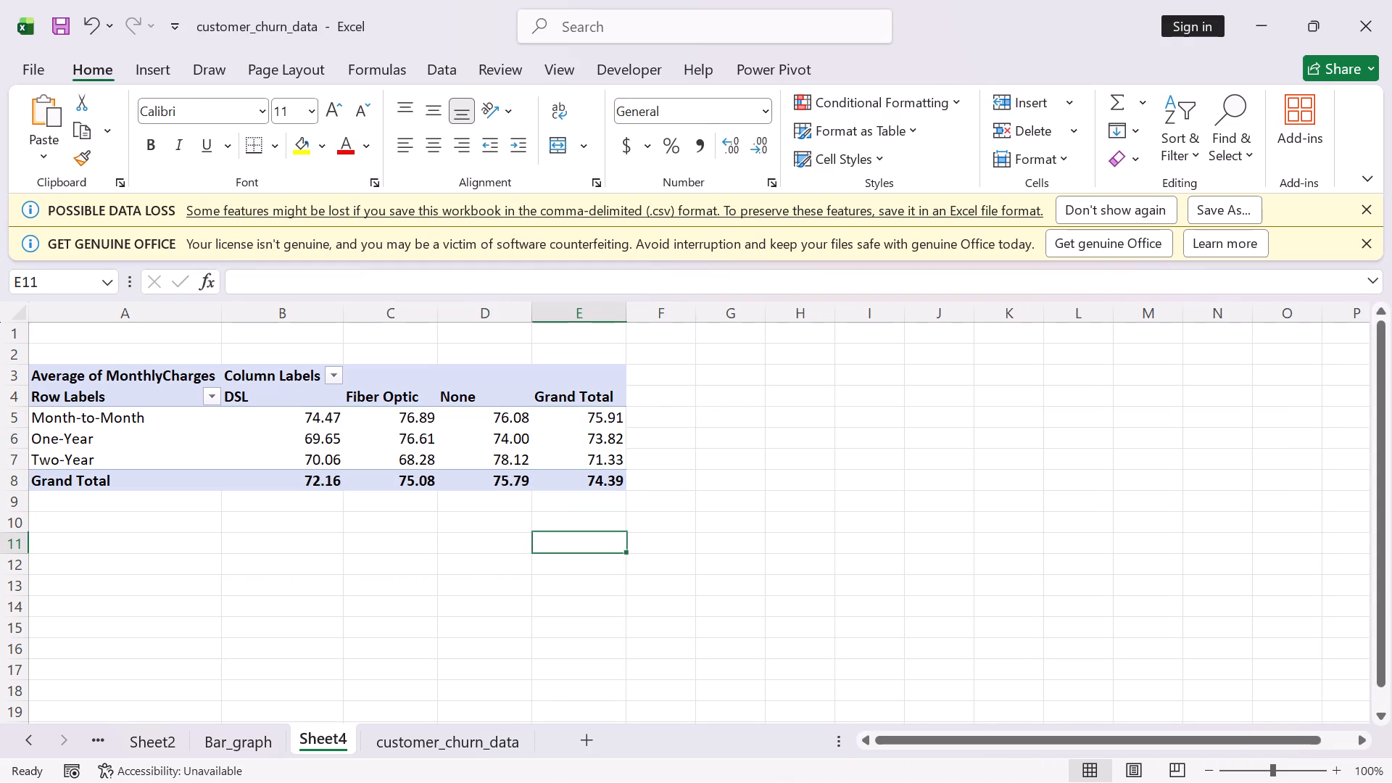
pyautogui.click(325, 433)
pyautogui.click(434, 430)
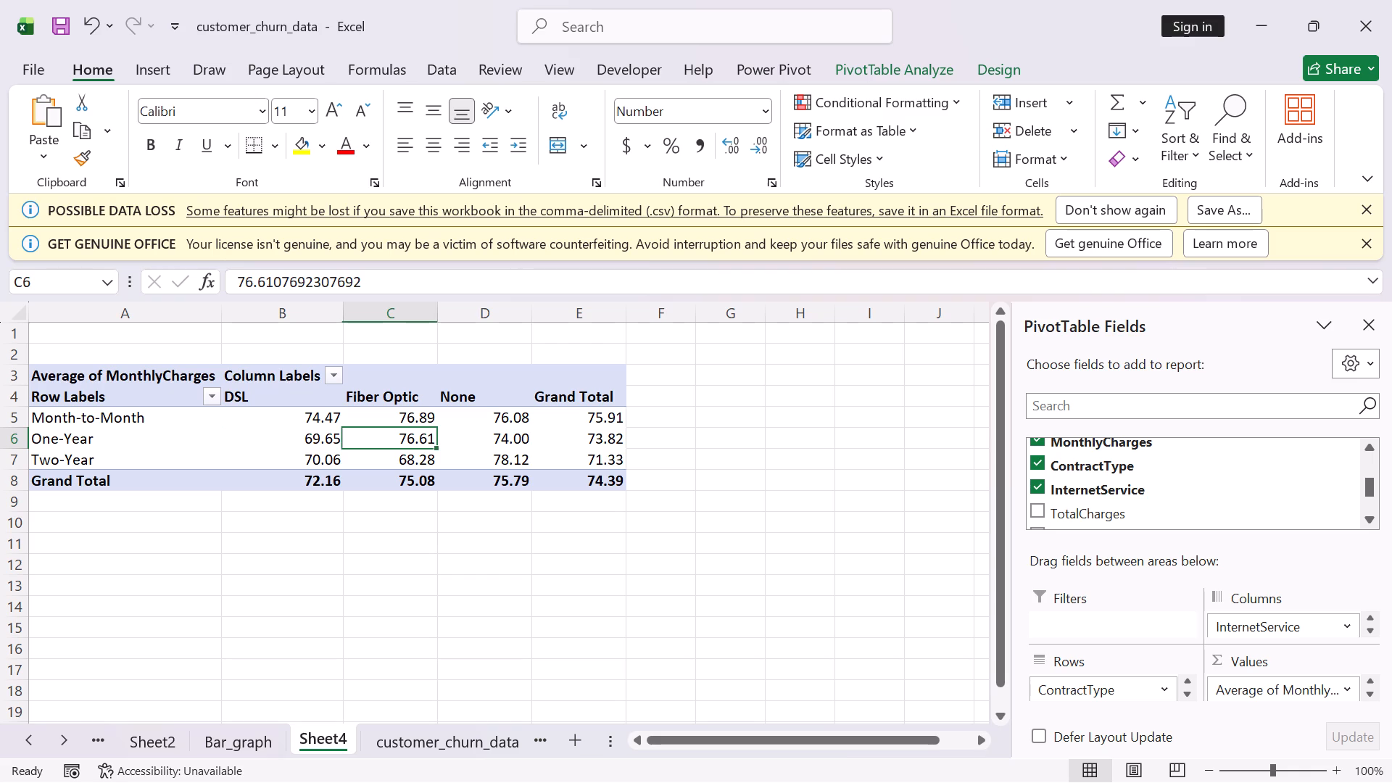
# Insert a clustered column PivotChart of average MonthlyCharges by ContractType and InternetService from the Sheet4 PivotTable.
pyautogui.click(523, 444)
pyautogui.click(614, 449)
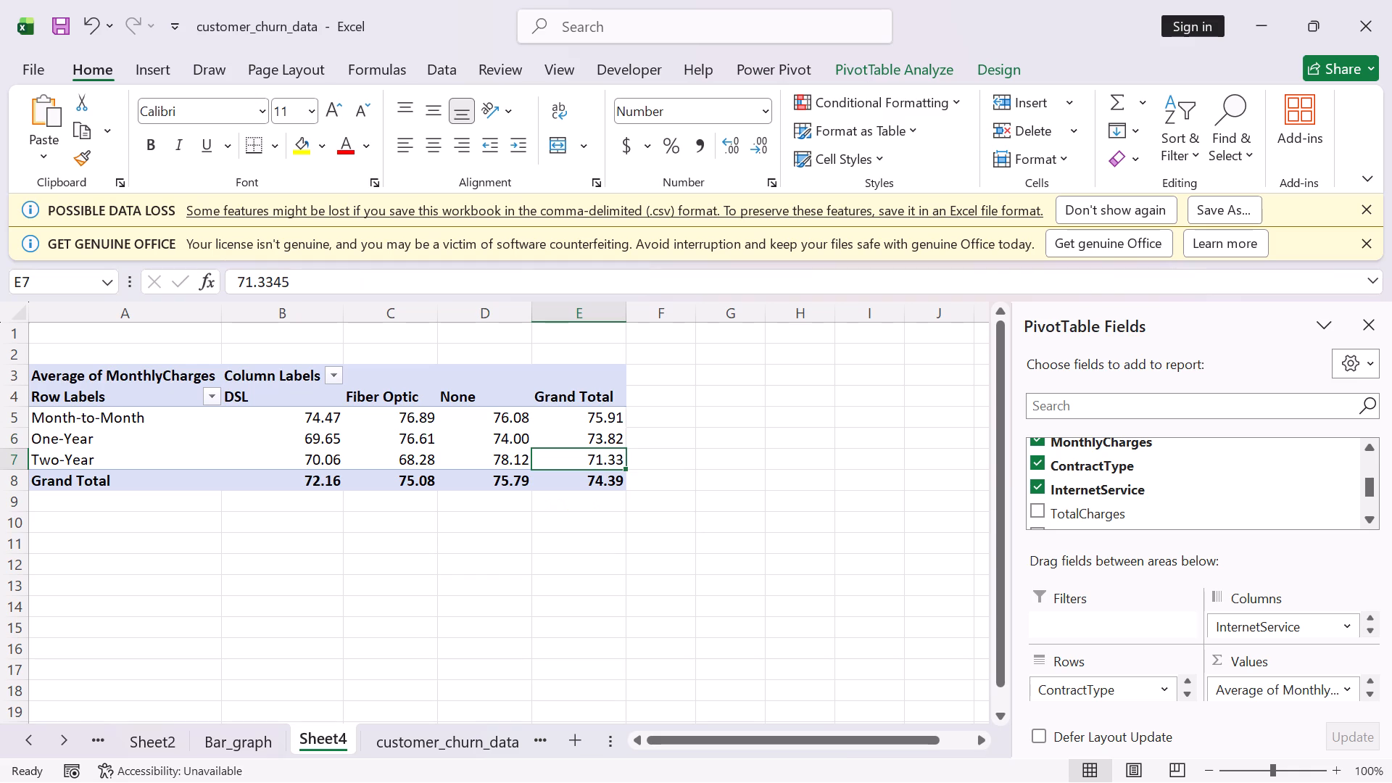
pyautogui.click(262, 398)
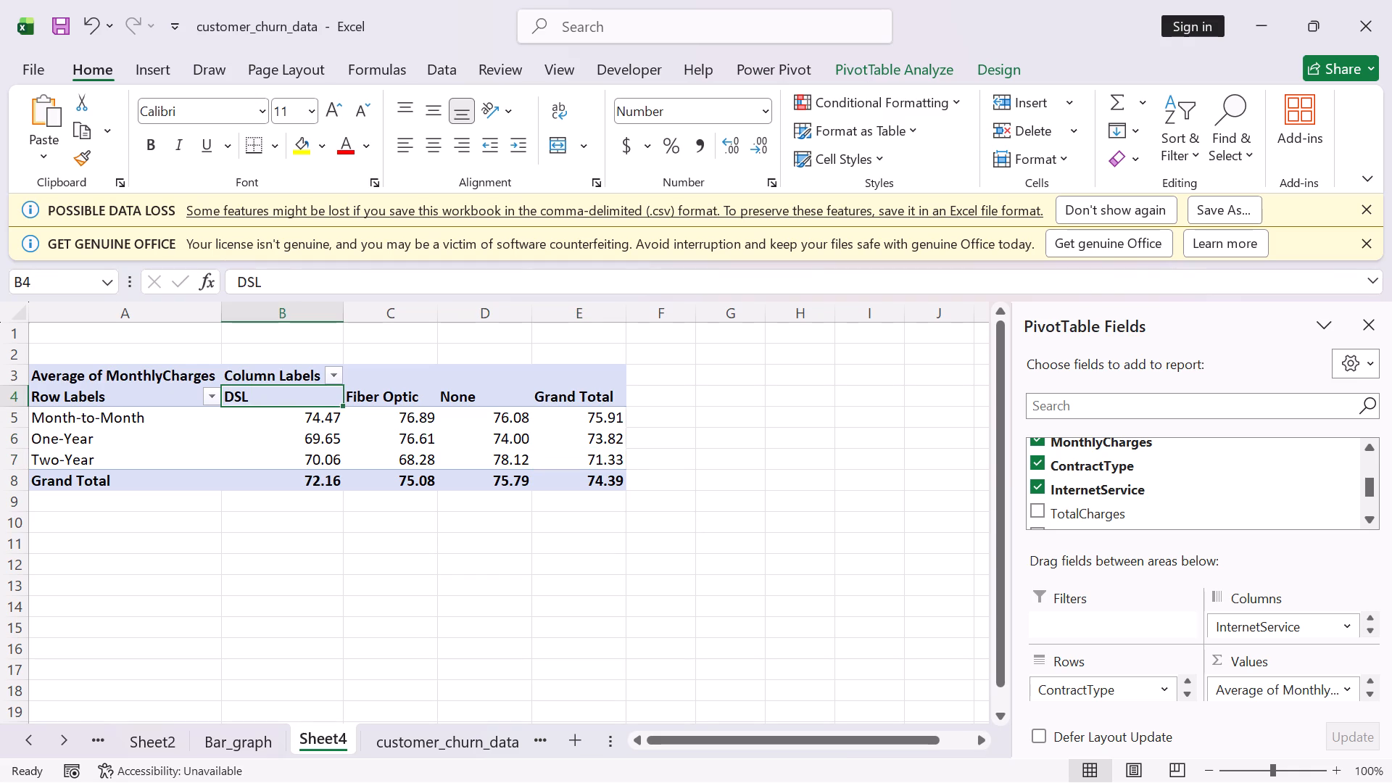
pyautogui.click(144, 68)
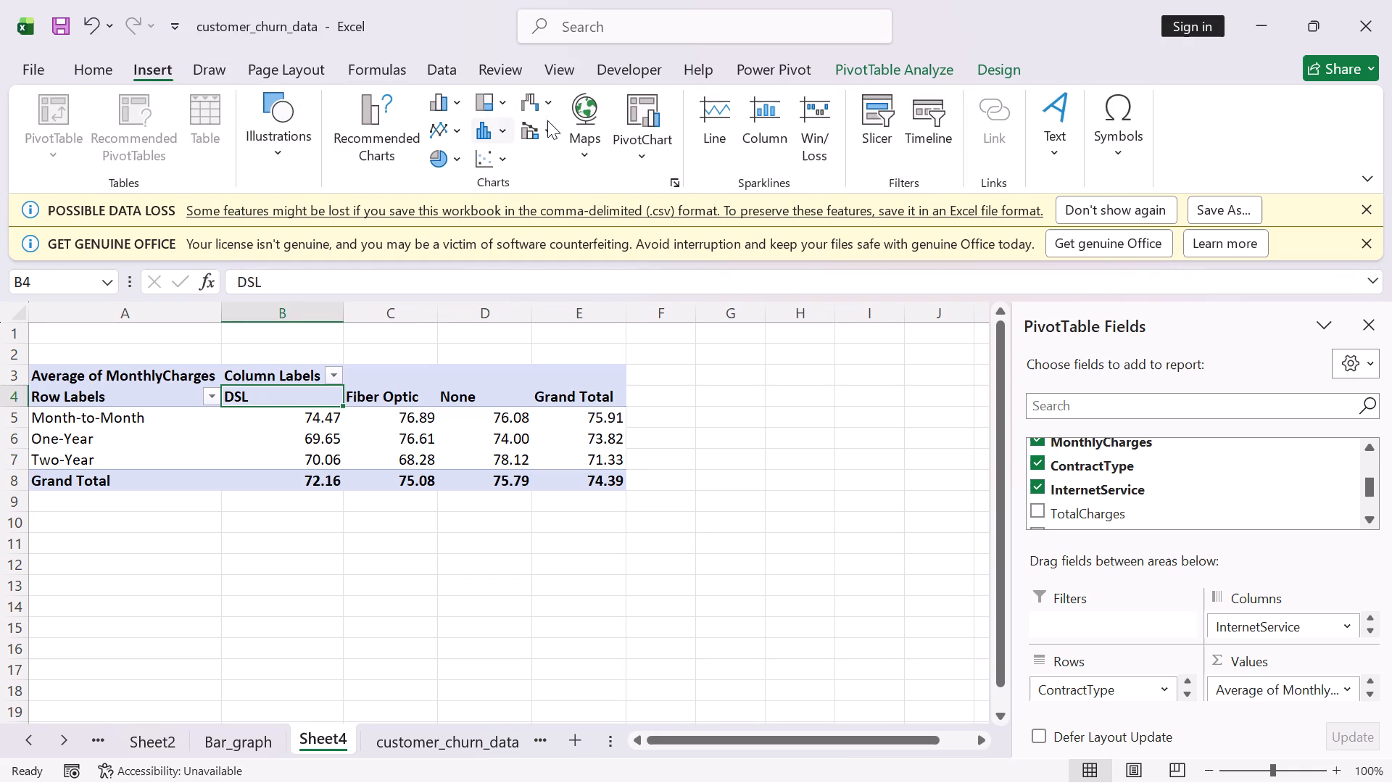
pyautogui.click(674, 178)
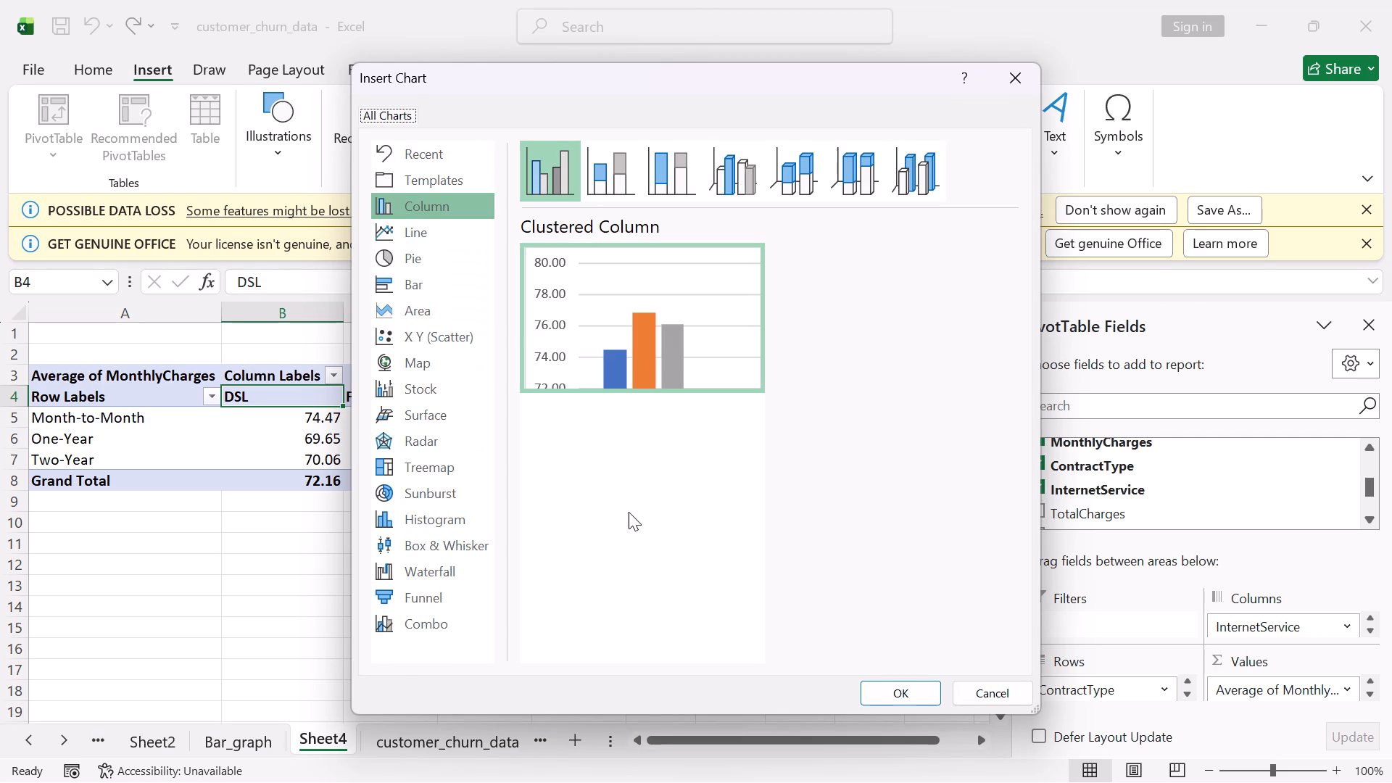
pyautogui.click(612, 321)
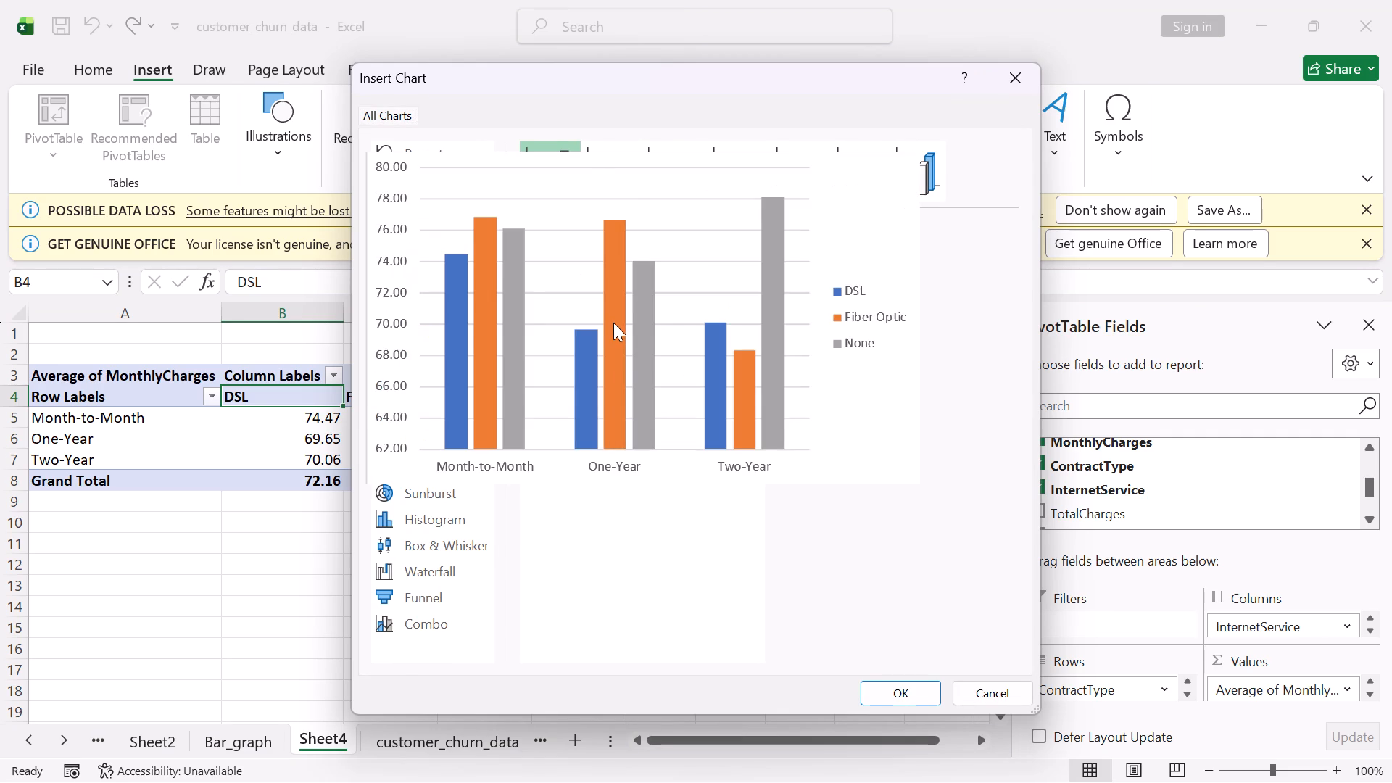
pyautogui.click(901, 693)
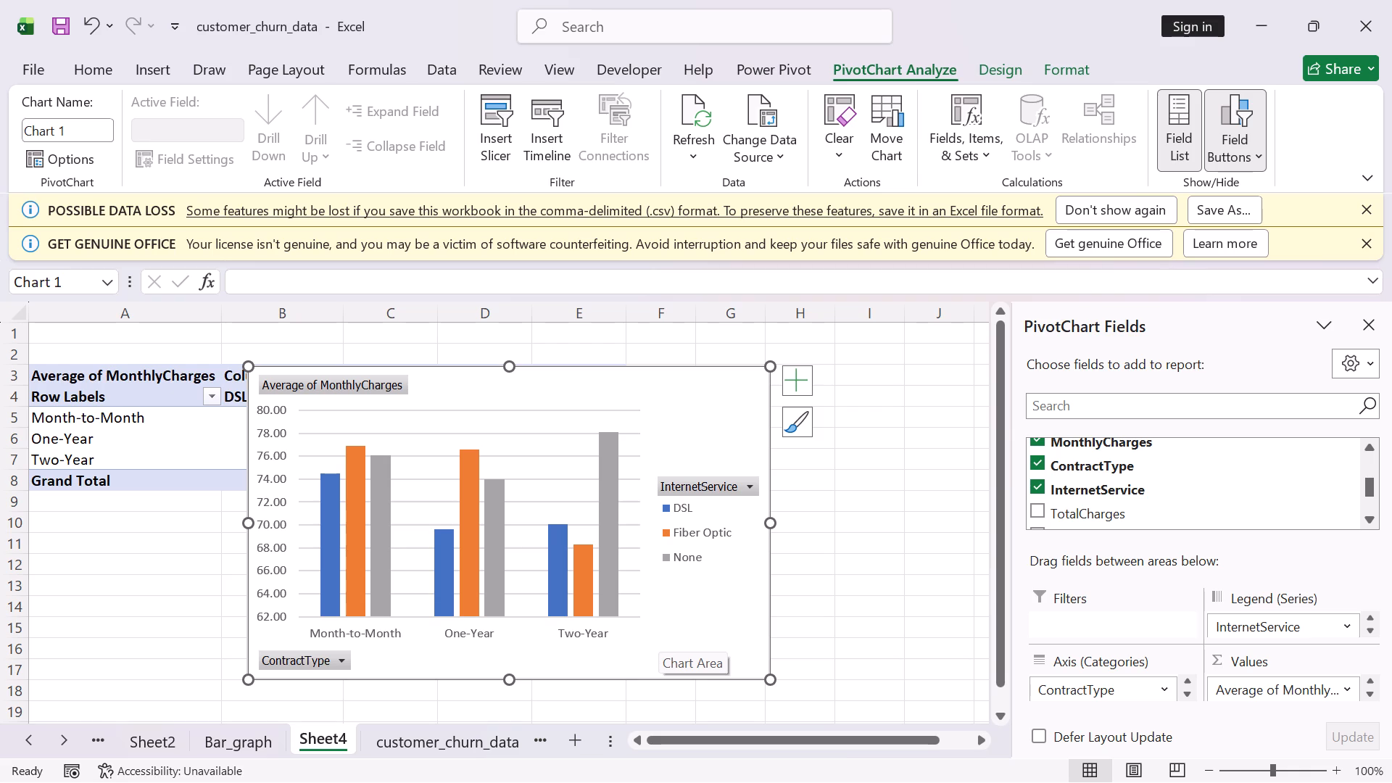
# Open the Regression tool from the Data Analysis tools on the customer_churn_data sheet.
pyautogui.click(474, 736)
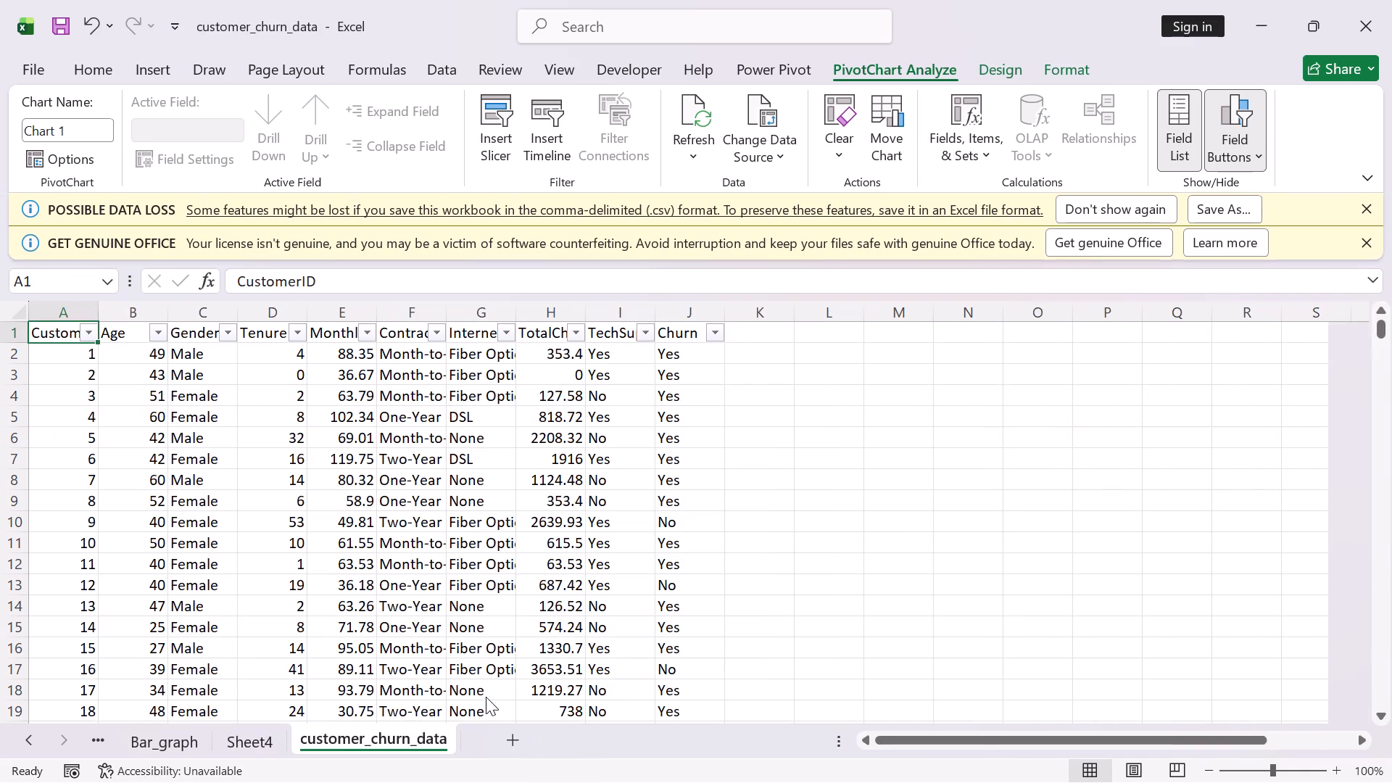
pyautogui.scroll(8, 355, 544)
pyautogui.scroll(-2, 523, 502)
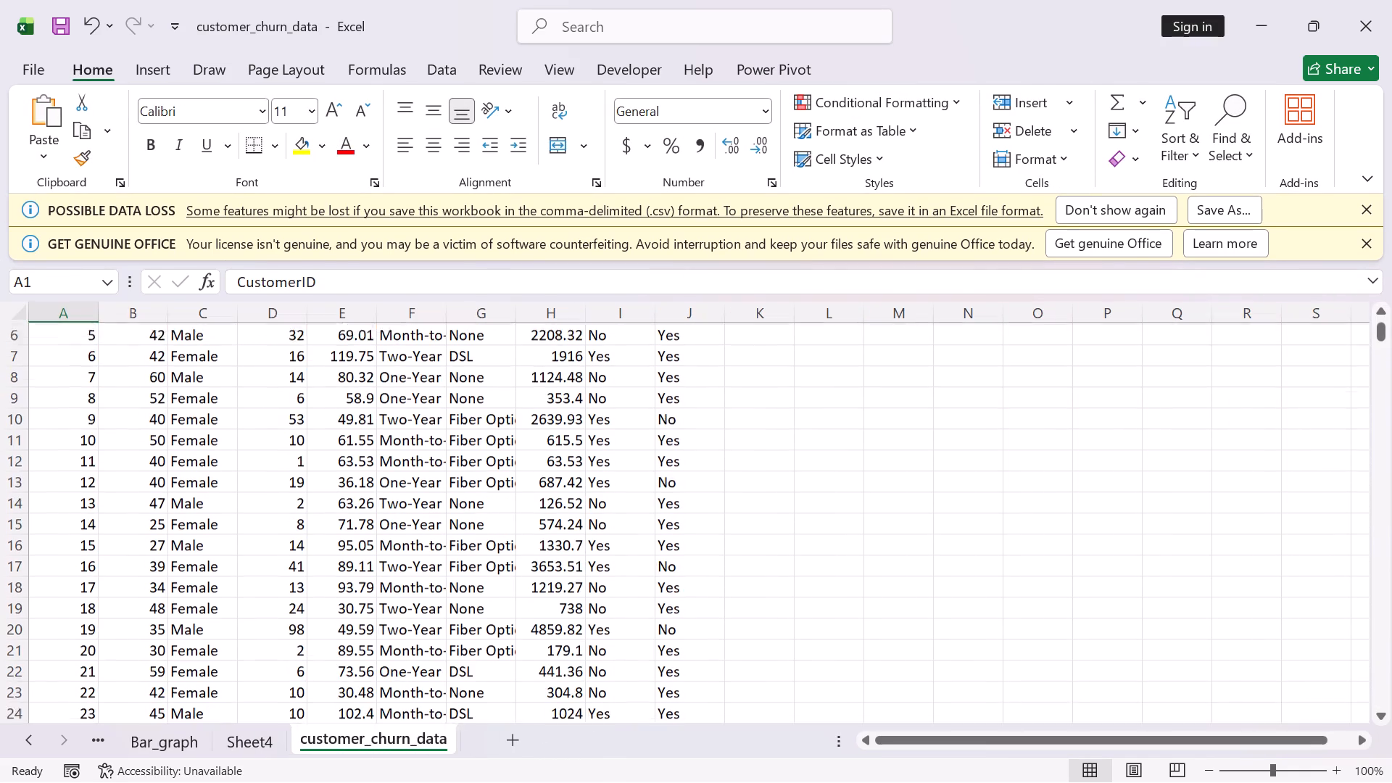
pyautogui.scroll(-2, 545, 507)
pyautogui.scroll(15, 542, 538)
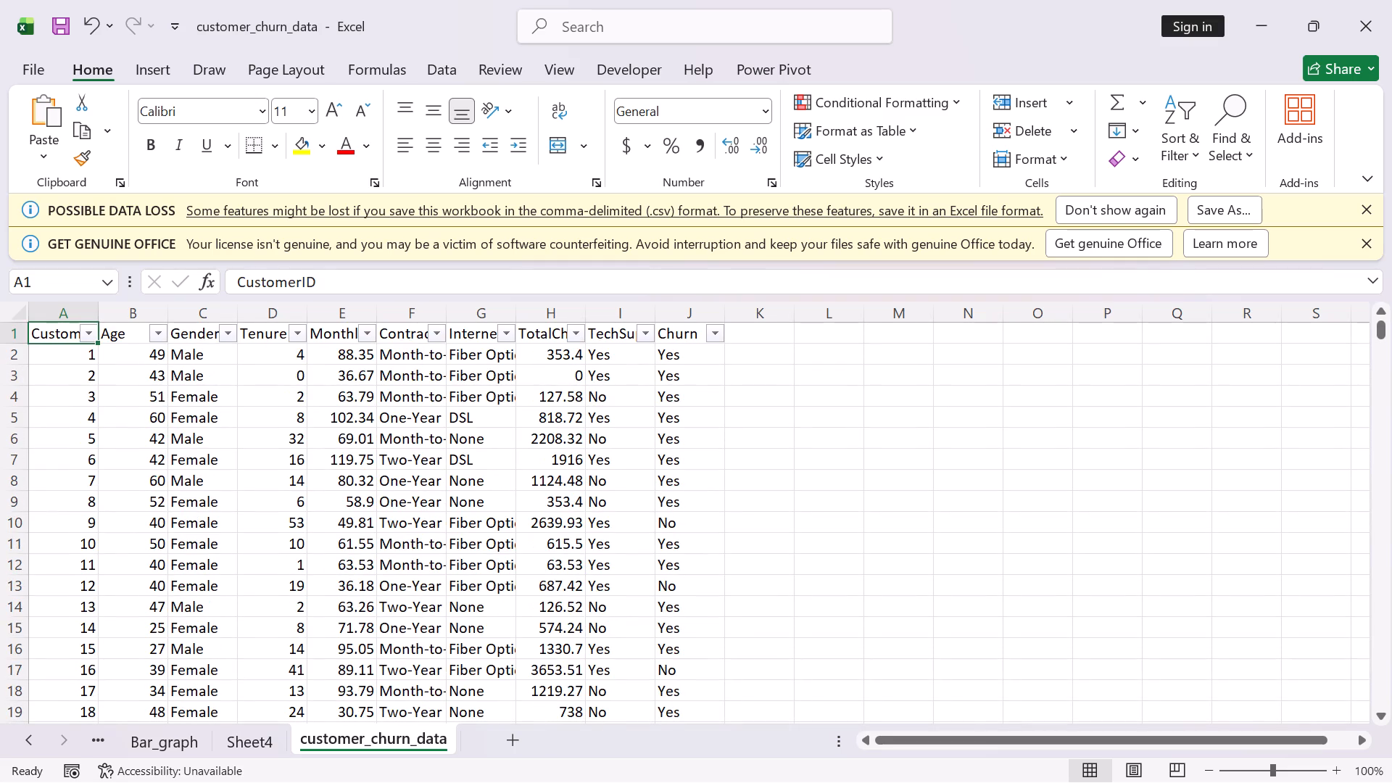
pyautogui.click(431, 72)
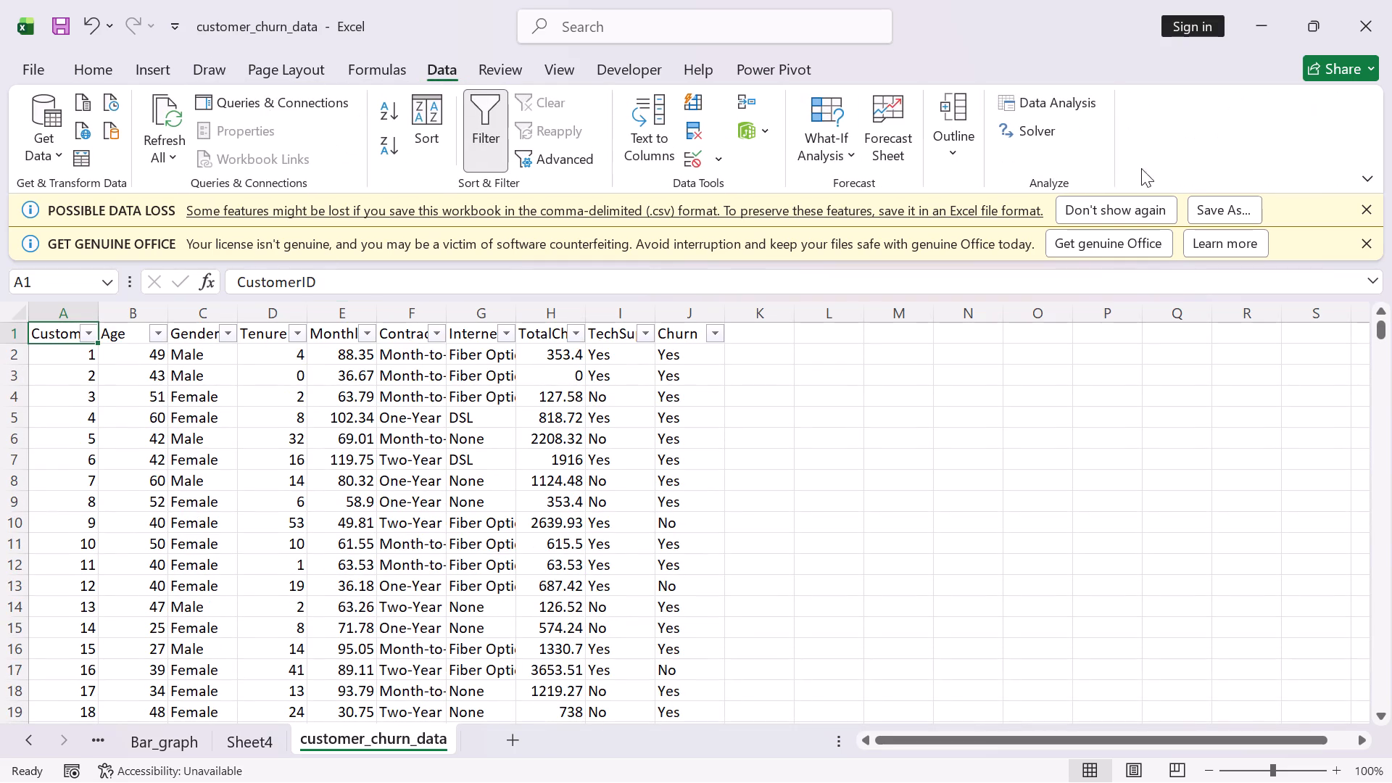
pyautogui.click(1074, 106)
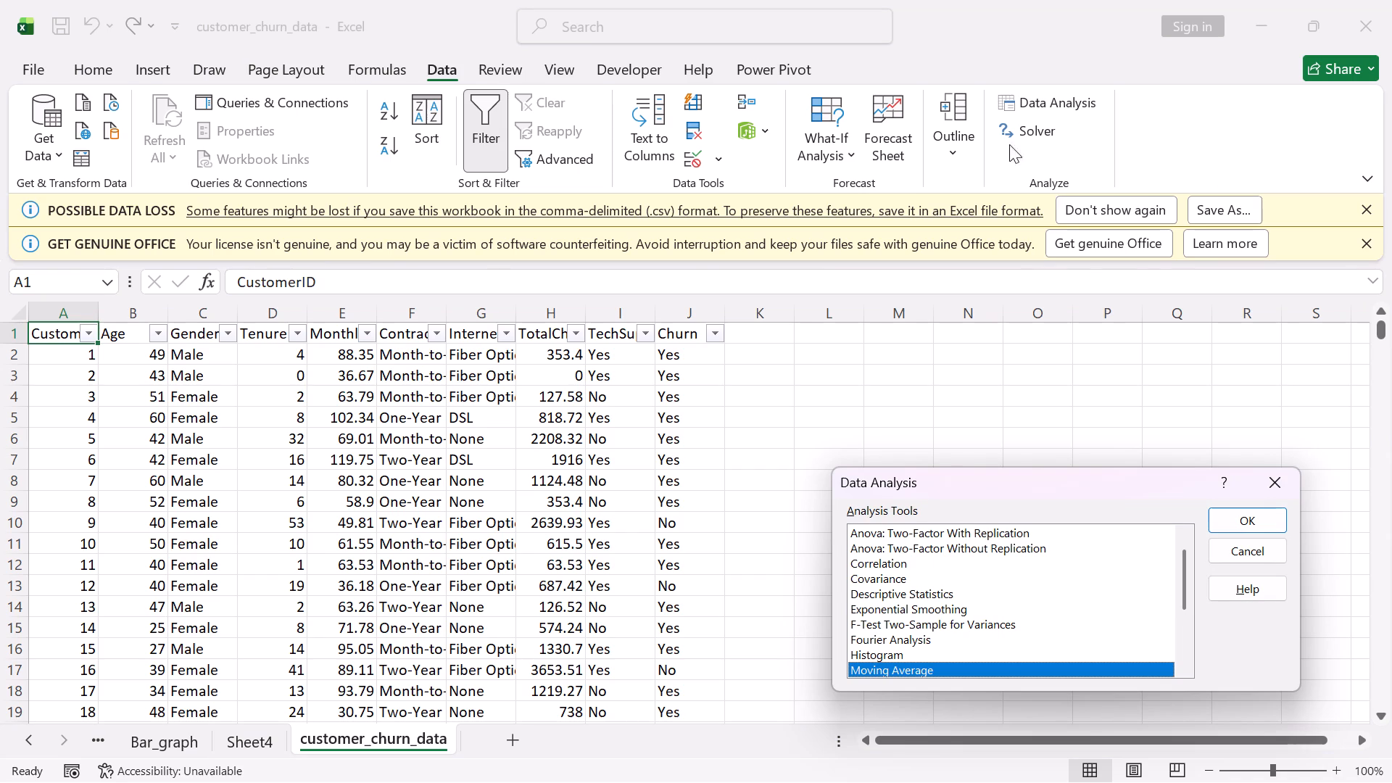
pyautogui.scroll(-3, 900, 596)
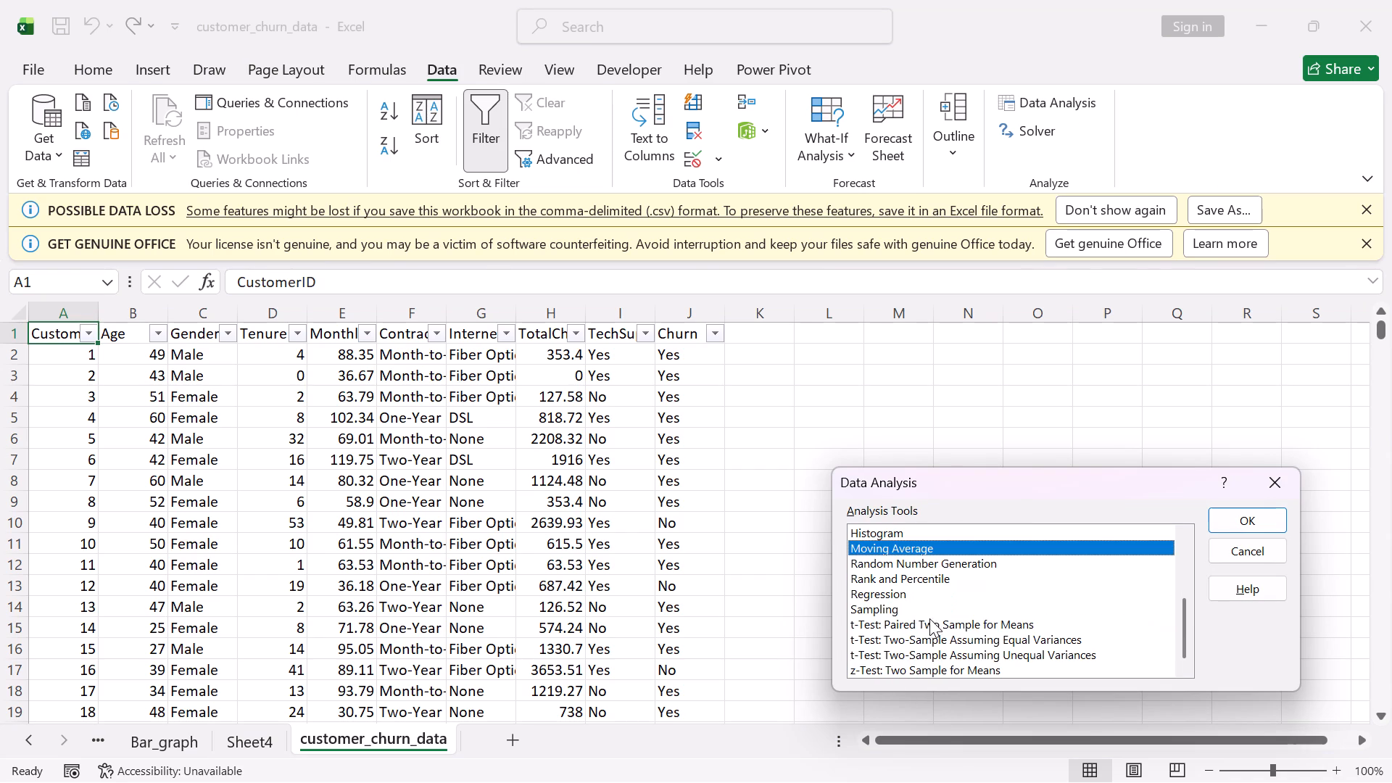
pyautogui.click(898, 592)
pyautogui.click(1243, 520)
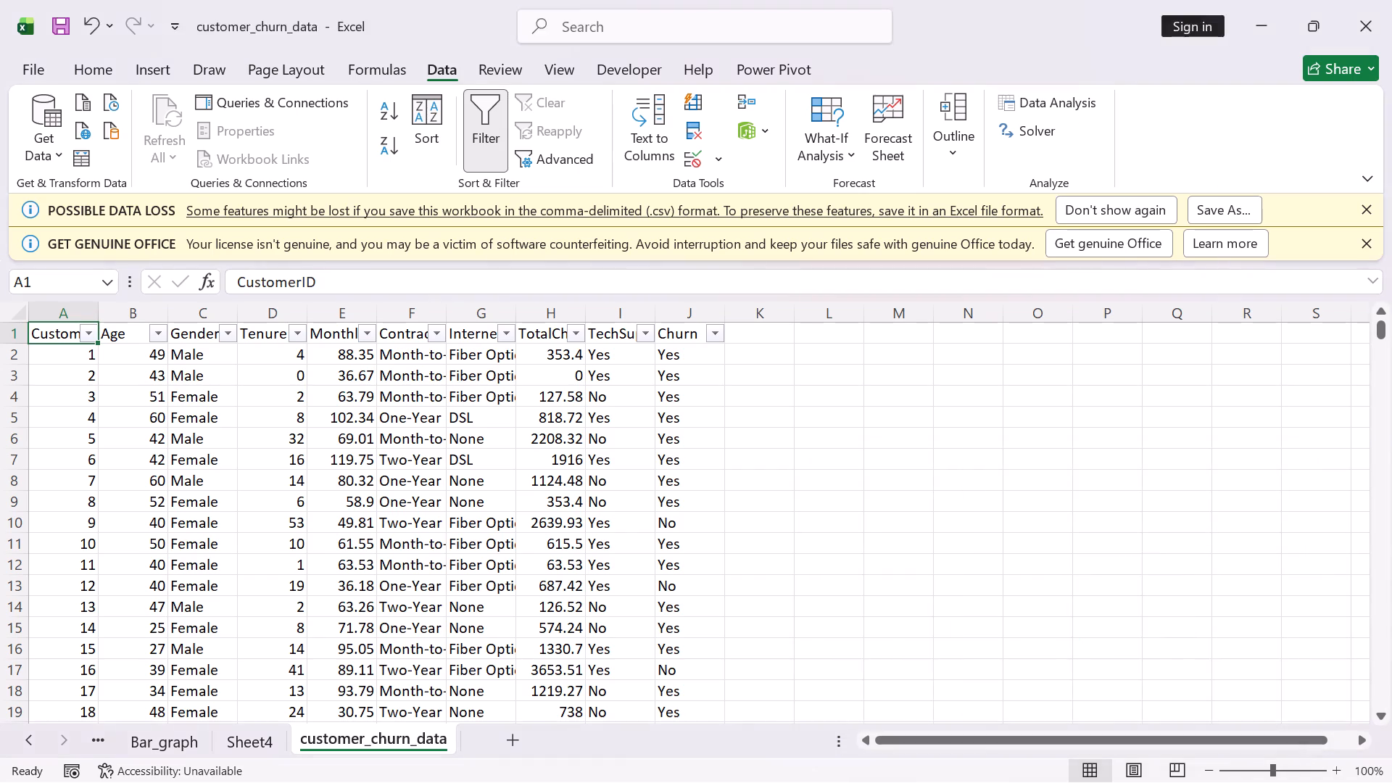
# Set the regression's Input Y Range to the TotalCharges column, $H$1:$H$1001.
pyautogui.scroll(3, 476, 493)
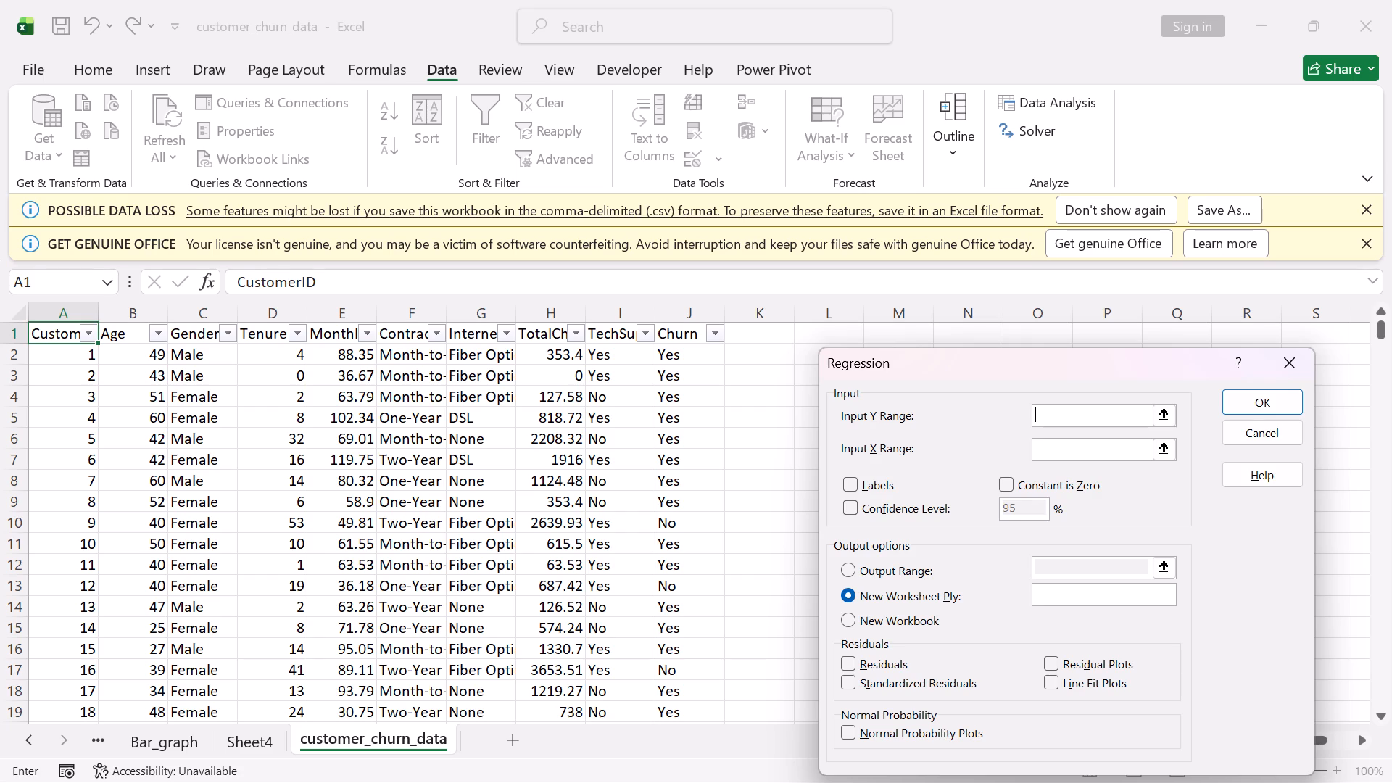
pyautogui.moveTo(542, 339); pyautogui.dragTo(547, 357)
pyautogui.moveTo(547, 357); pyautogui.dragTo(558, 747)
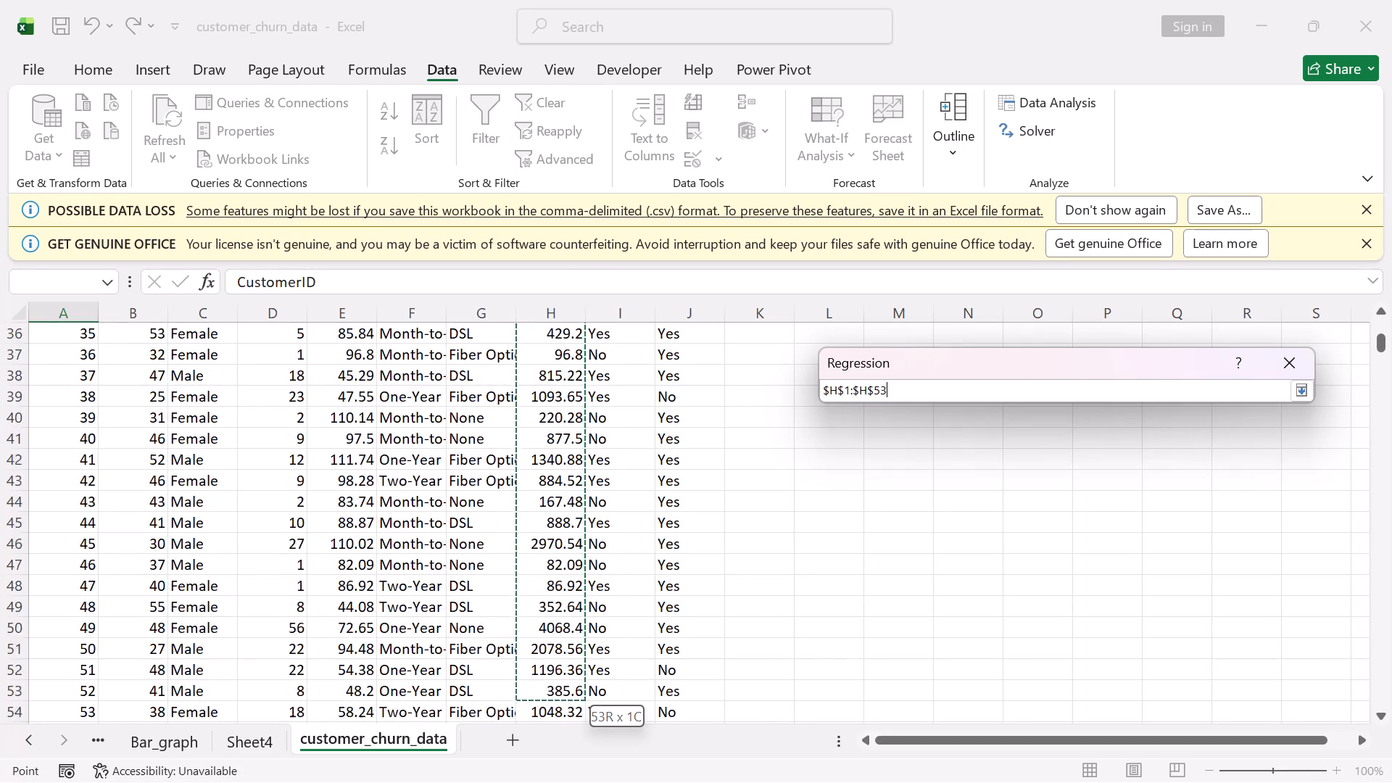
pyautogui.moveTo(558, 747); pyautogui.dragTo(562, 737)
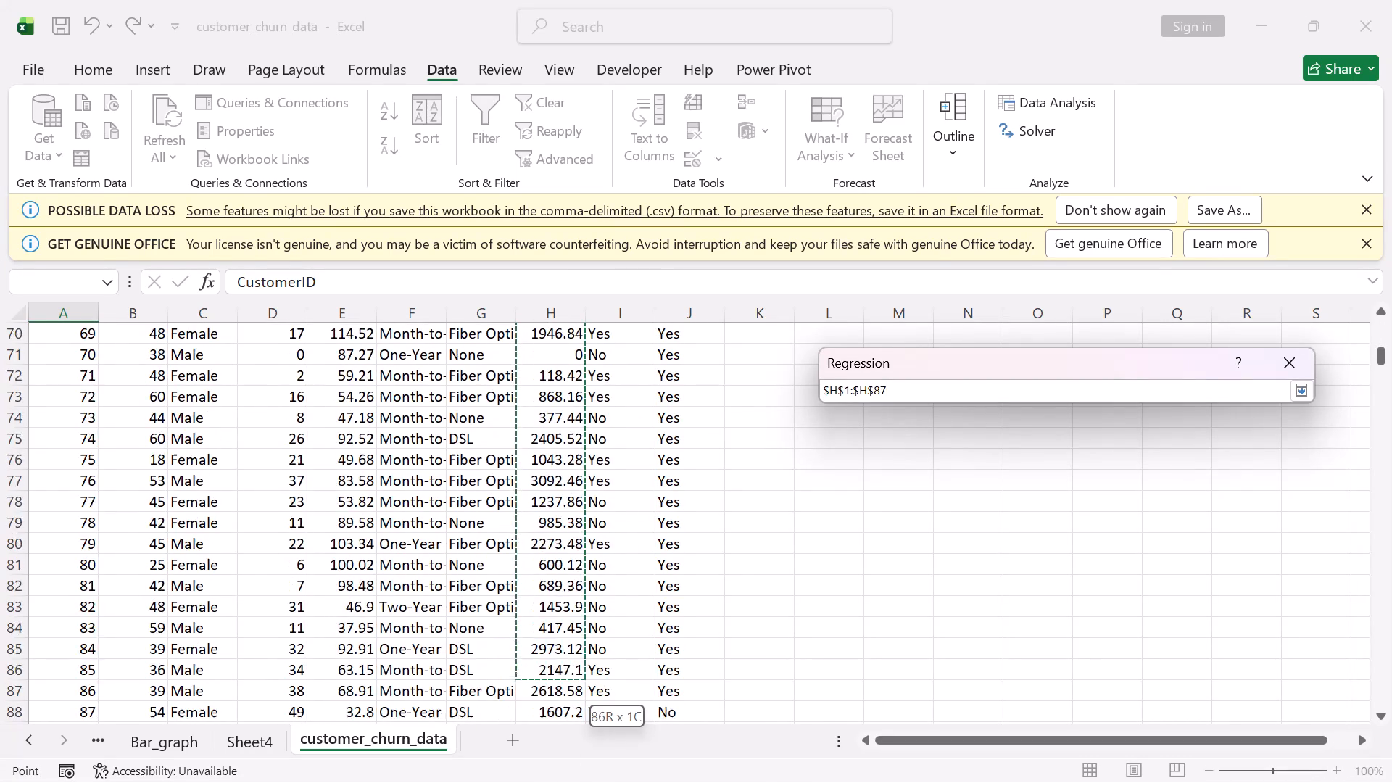
pyautogui.moveTo(562, 737); pyautogui.dragTo(565, 739)
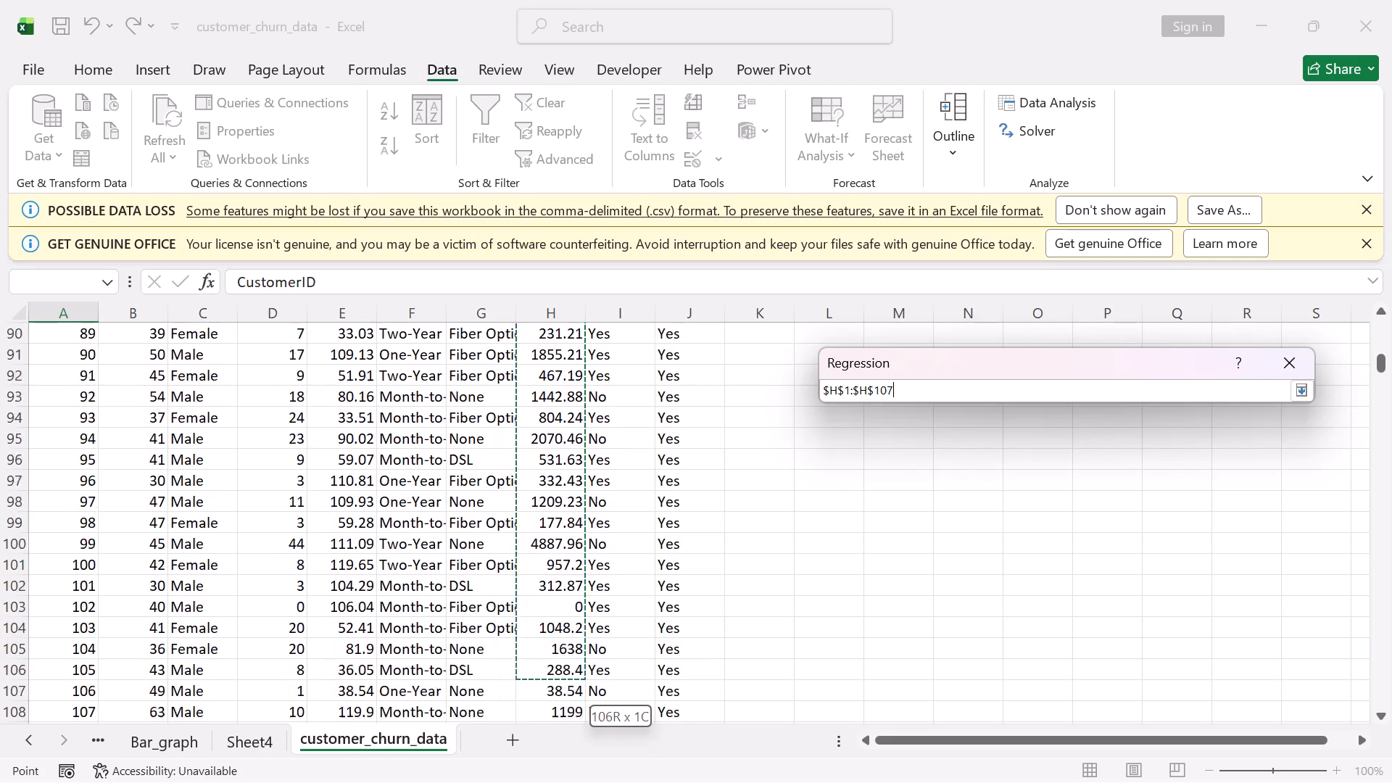
pyautogui.moveTo(565, 739); pyautogui.dragTo(566, 782)
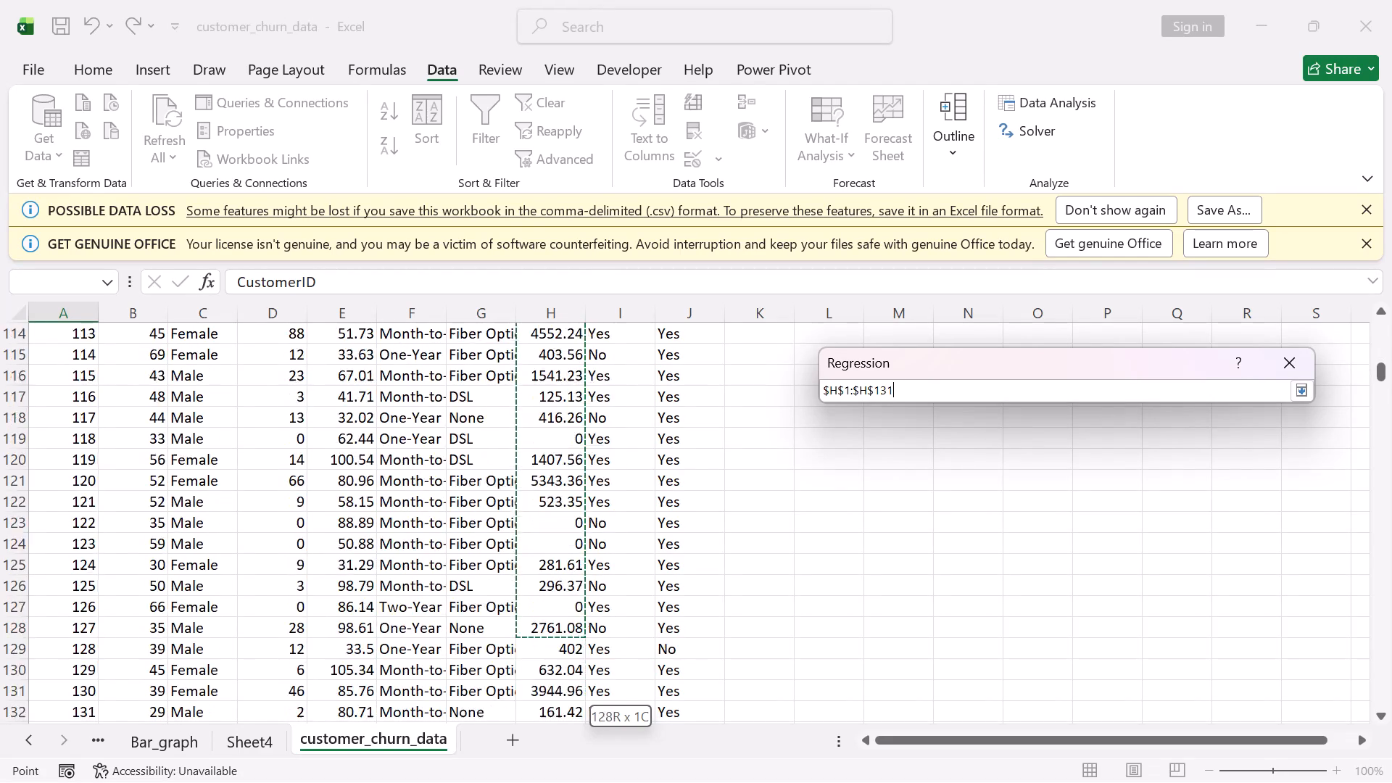
pyautogui.moveTo(566, 782); pyautogui.dragTo(568, 780)
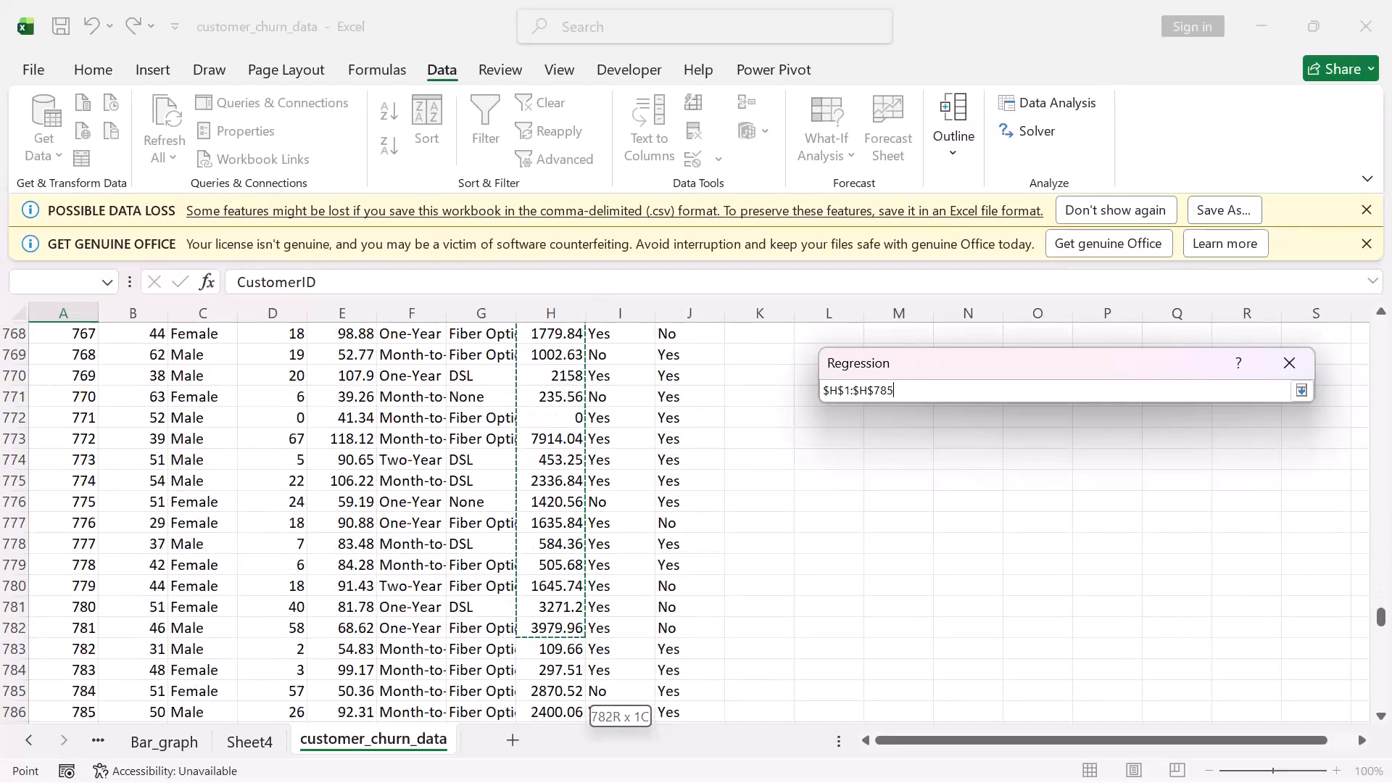
pyautogui.moveTo(568, 780); pyautogui.dragTo(569, 780)
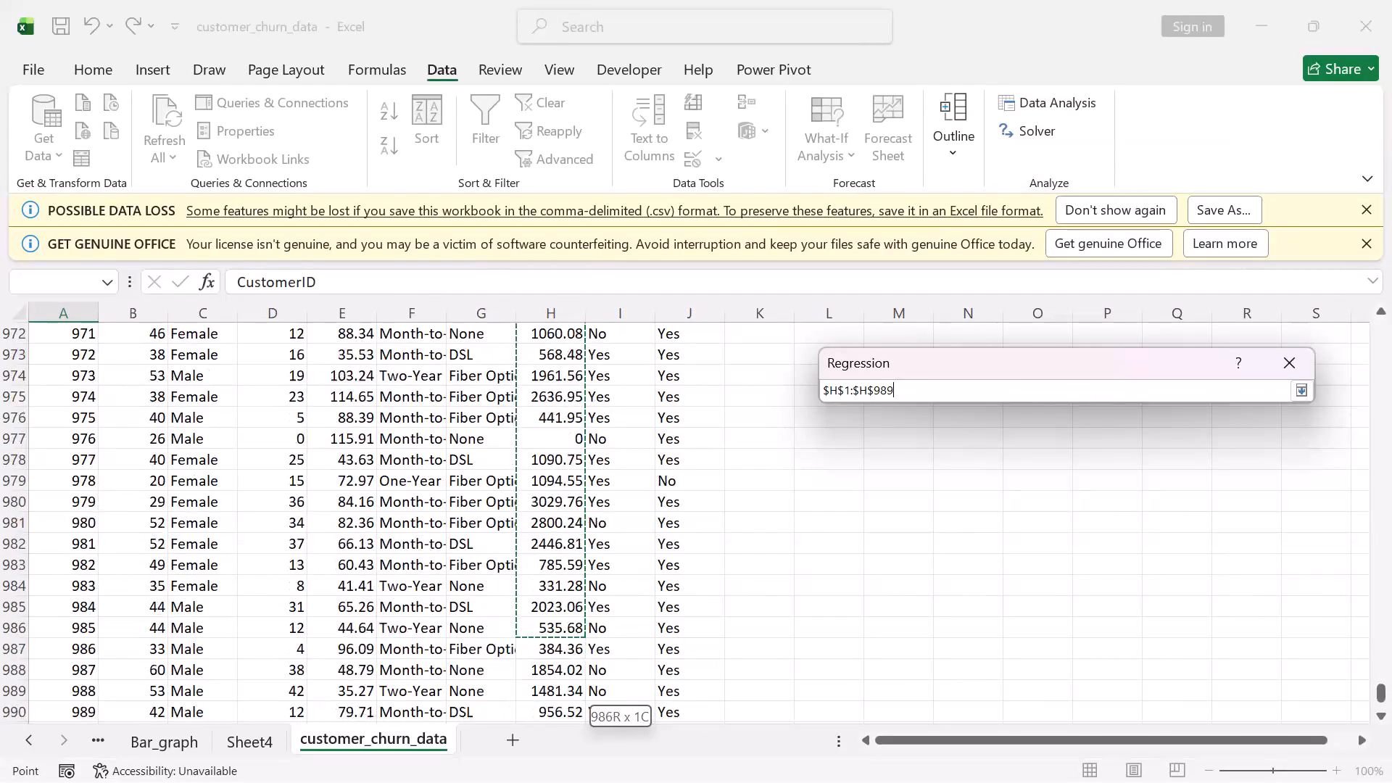
pyautogui.moveTo(569, 780); pyautogui.dragTo(587, 695)
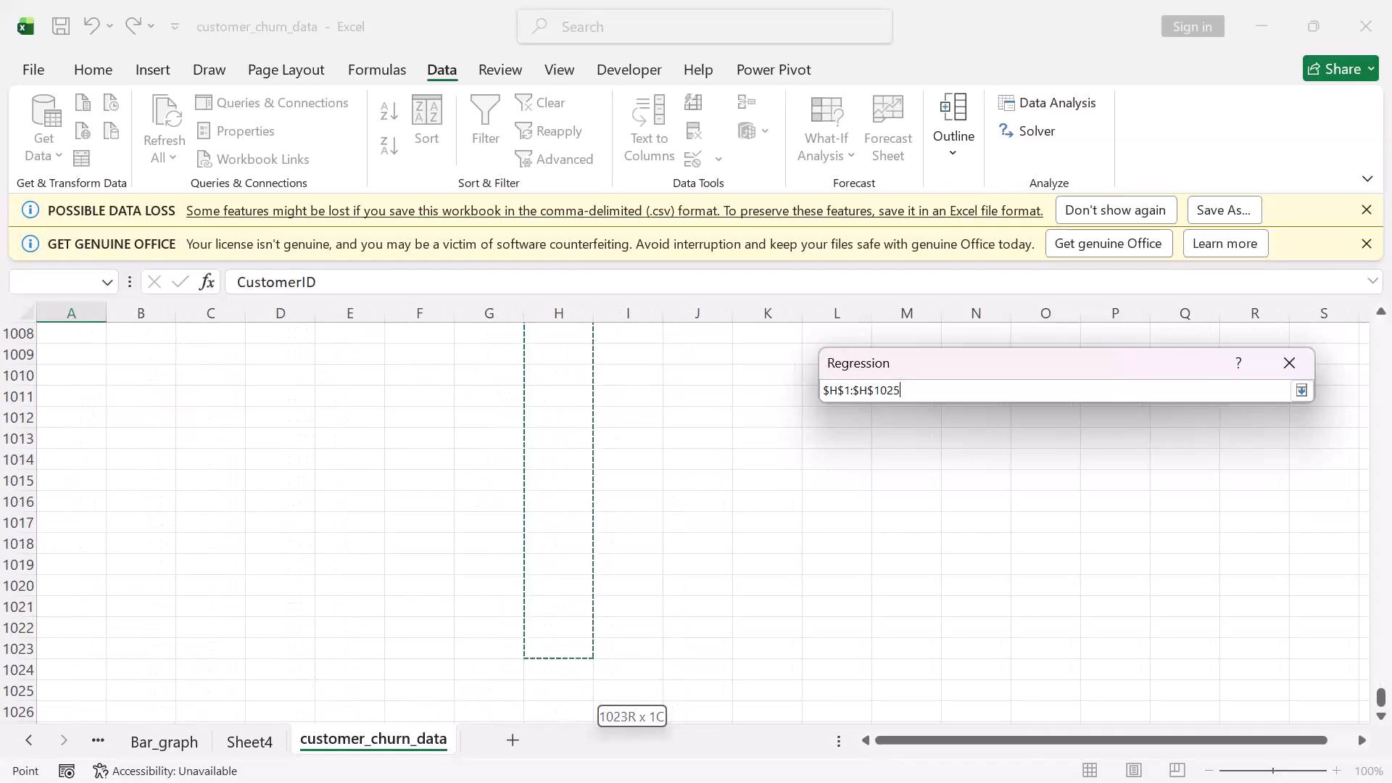
pyautogui.moveTo(587, 695); pyautogui.dragTo(587, 310)
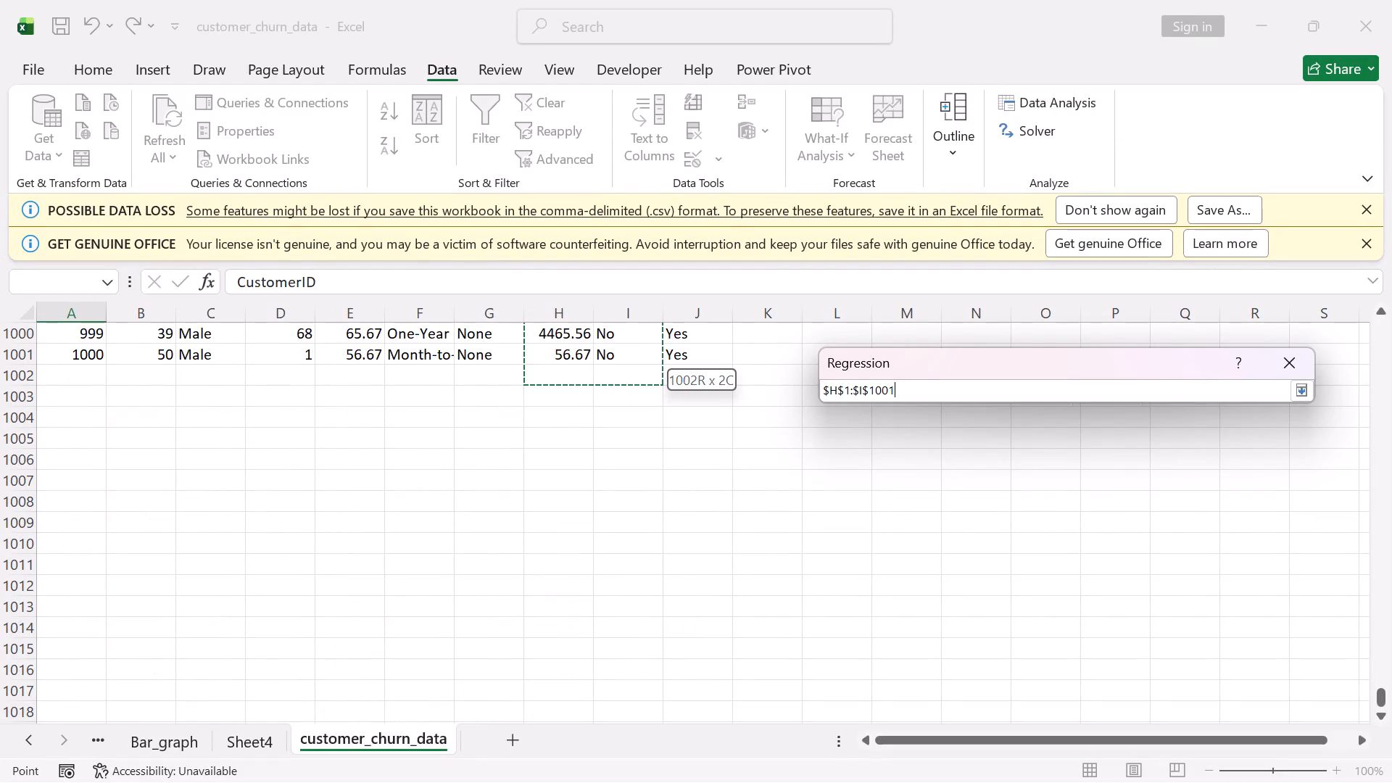
pyautogui.moveTo(587, 310); pyautogui.dragTo(570, 374)
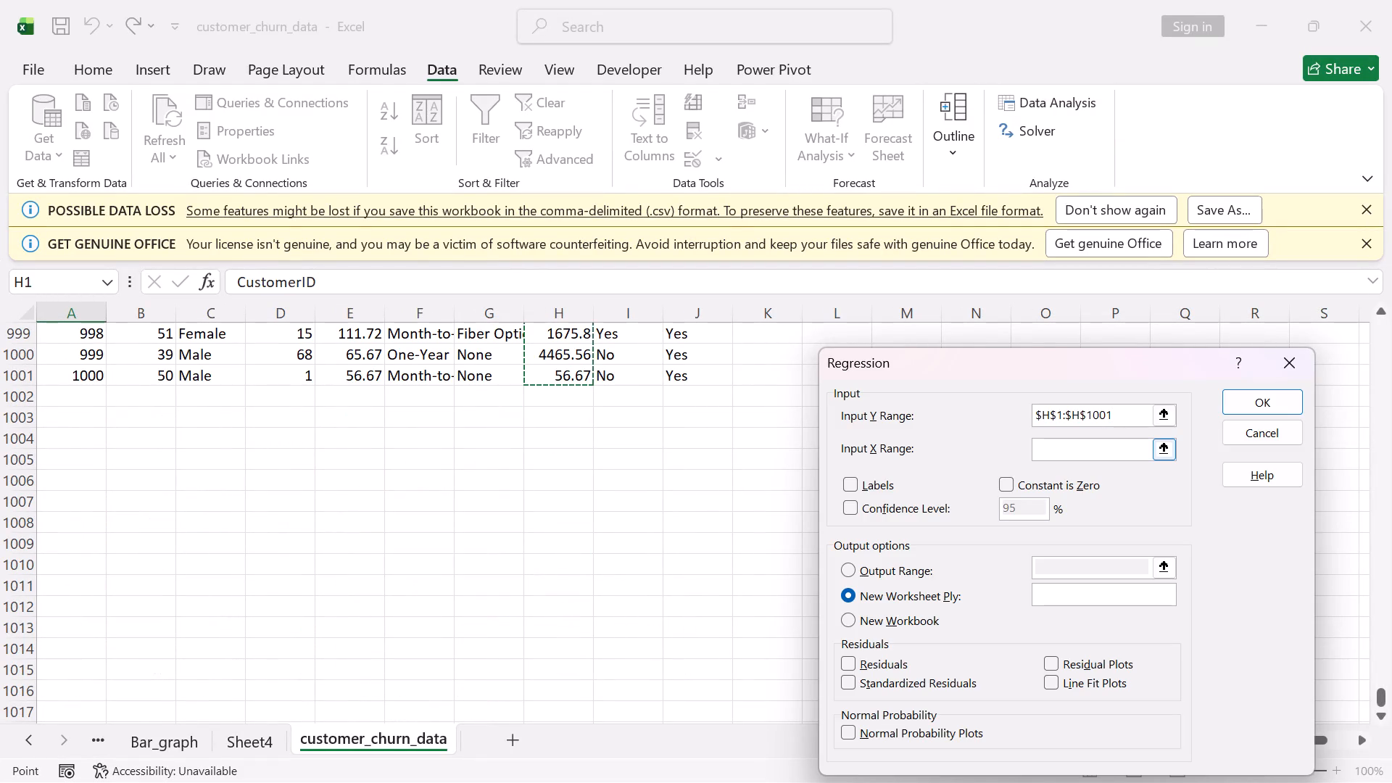
# Set the regression's Input X Range to the MonthlyCharges column, $E$1:$E$1001.
pyautogui.click(1090, 447)
pyautogui.scroll(16, 444, 467)
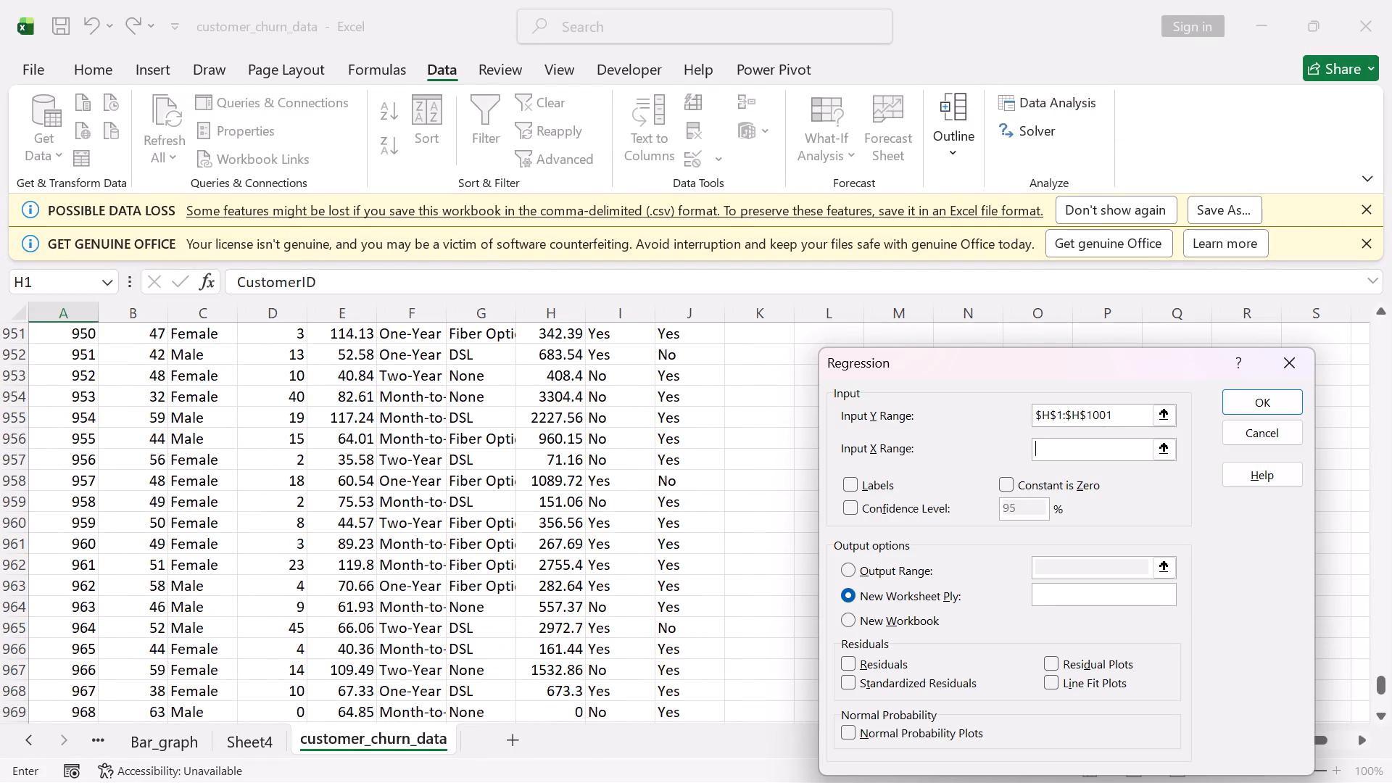
pyautogui.scroll(5, 362, 383)
pyautogui.scroll(18, 362, 384)
pyautogui.scroll(3, 368, 384)
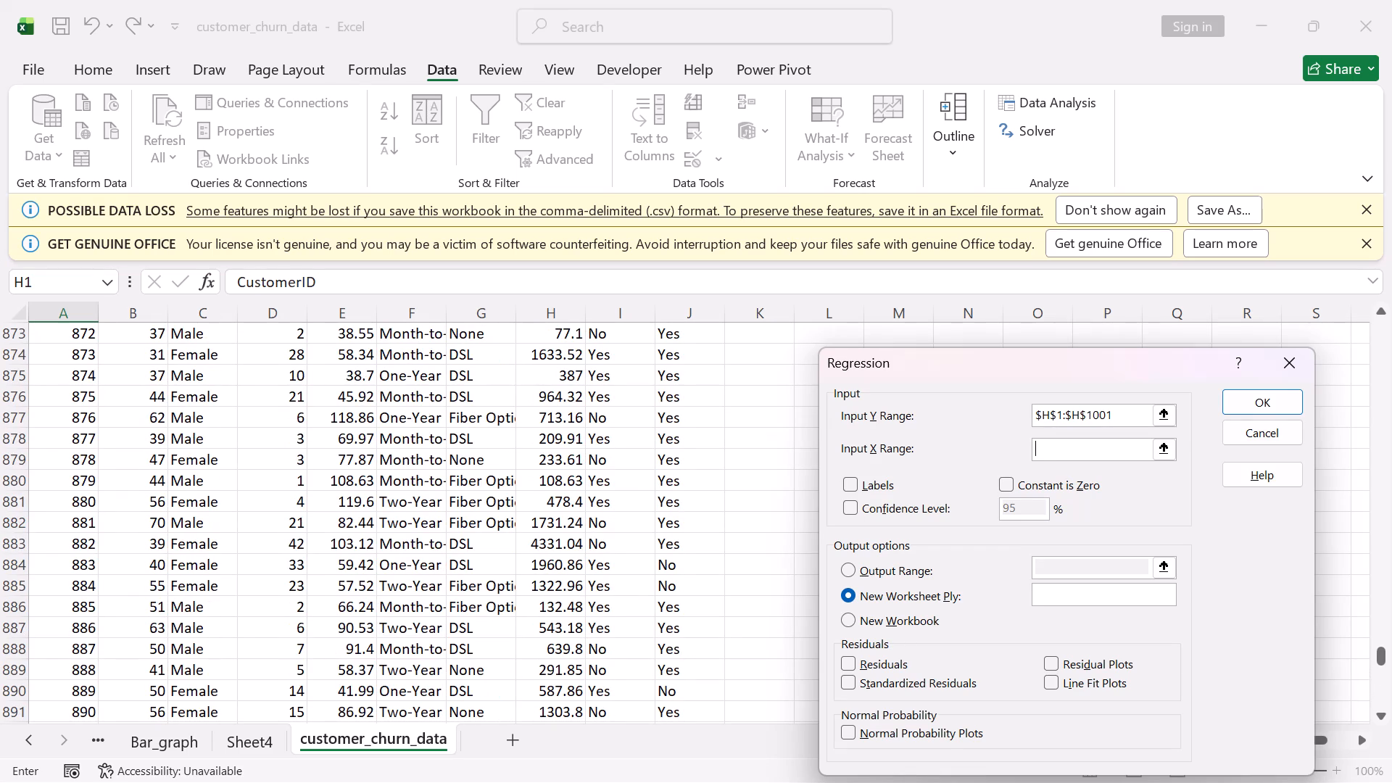
pyautogui.moveTo(1382, 650); pyautogui.dragTo(1377, 383)
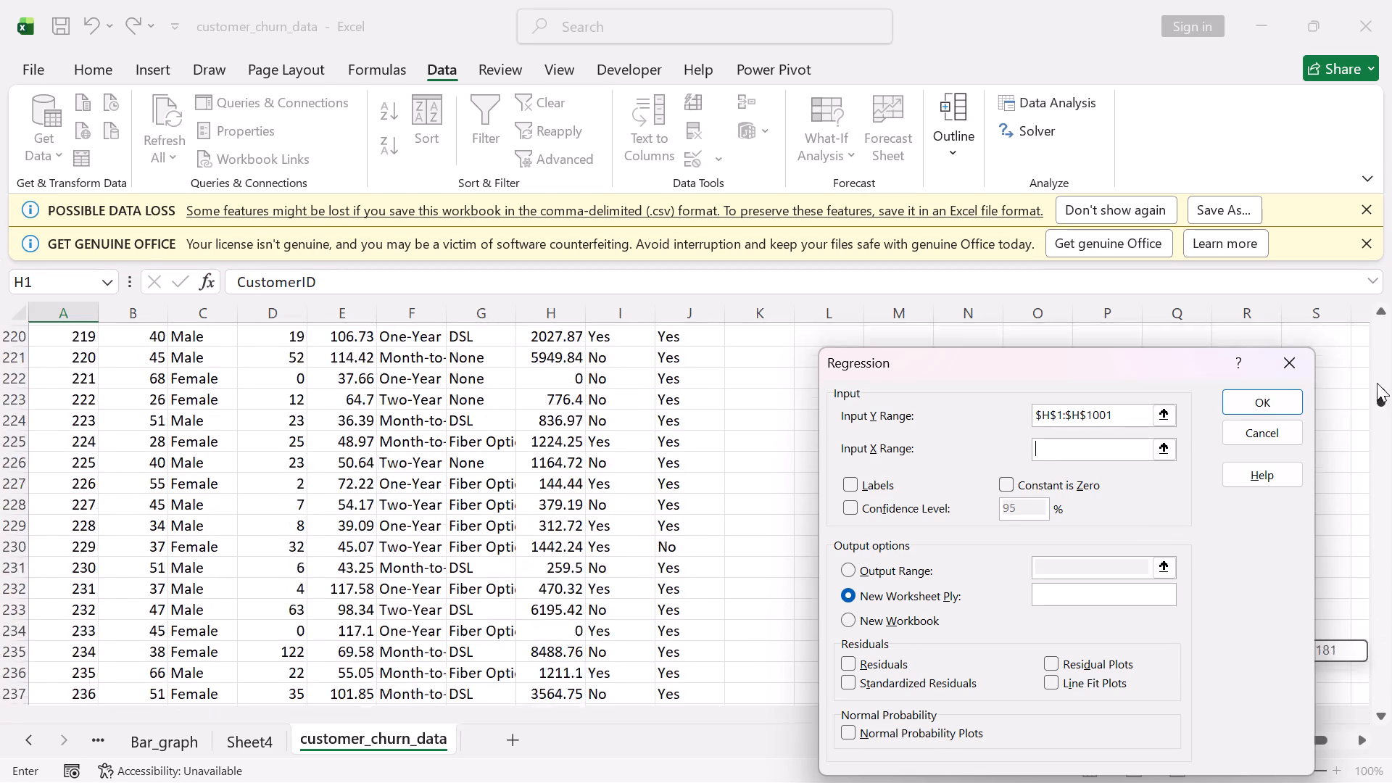
pyautogui.moveTo(1377, 383); pyautogui.dragTo(1370, 318)
pyautogui.scroll(5, 337, 495)
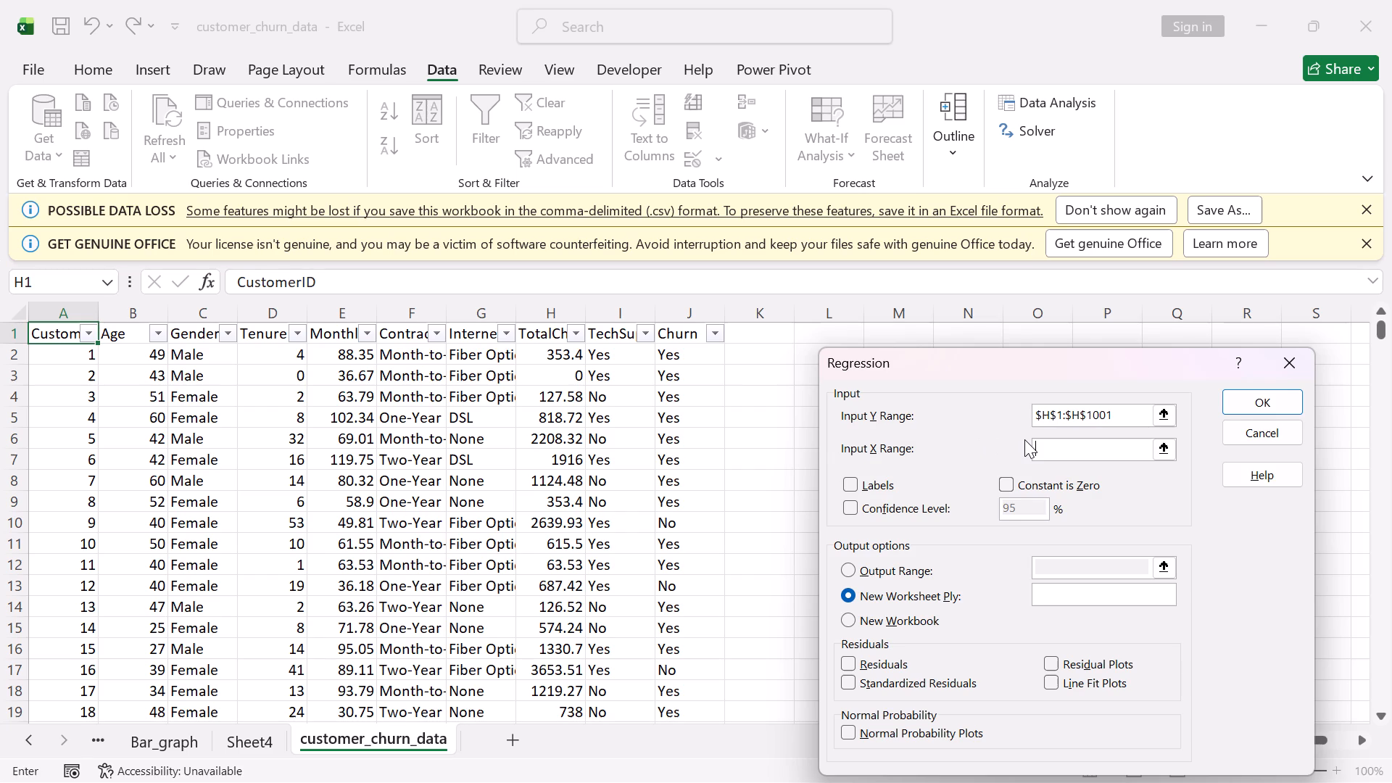
pyautogui.click(1056, 447)
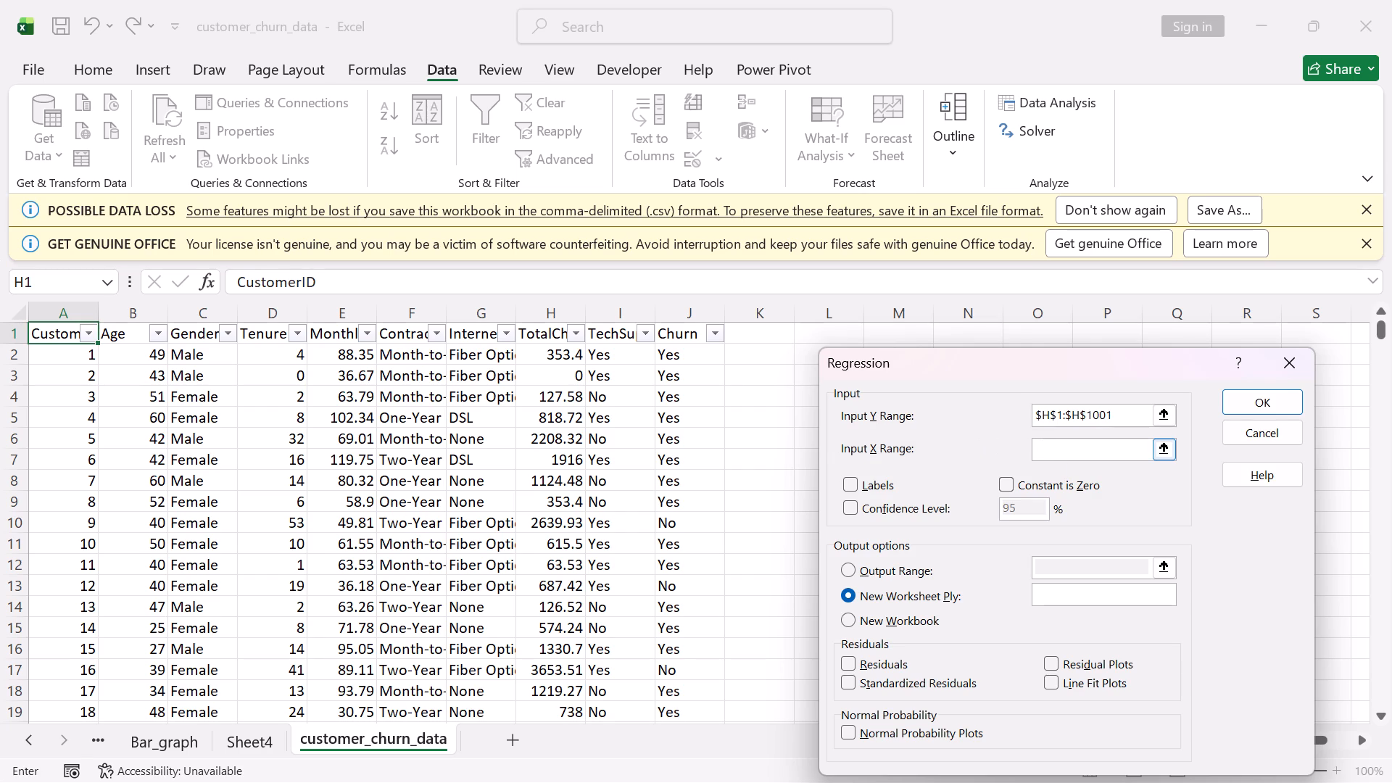
pyautogui.hotkey('shift', '$')
pyautogui.press('e')
pyautogui.hotkey('shift', '$')
pyautogui.press('1')
pyautogui.hotkey('shift', ':')
pyautogui.hotkey('shift', '$')
pyautogui.hotkey('shift', 'e')
pyautogui.press('BackSpace')
pyautogui.press('e')
pyautogui.hotkey('shift', '$')
pyautogui.write('1000')
pyautogui.press('BackSpace')
pyautogui.press('1')
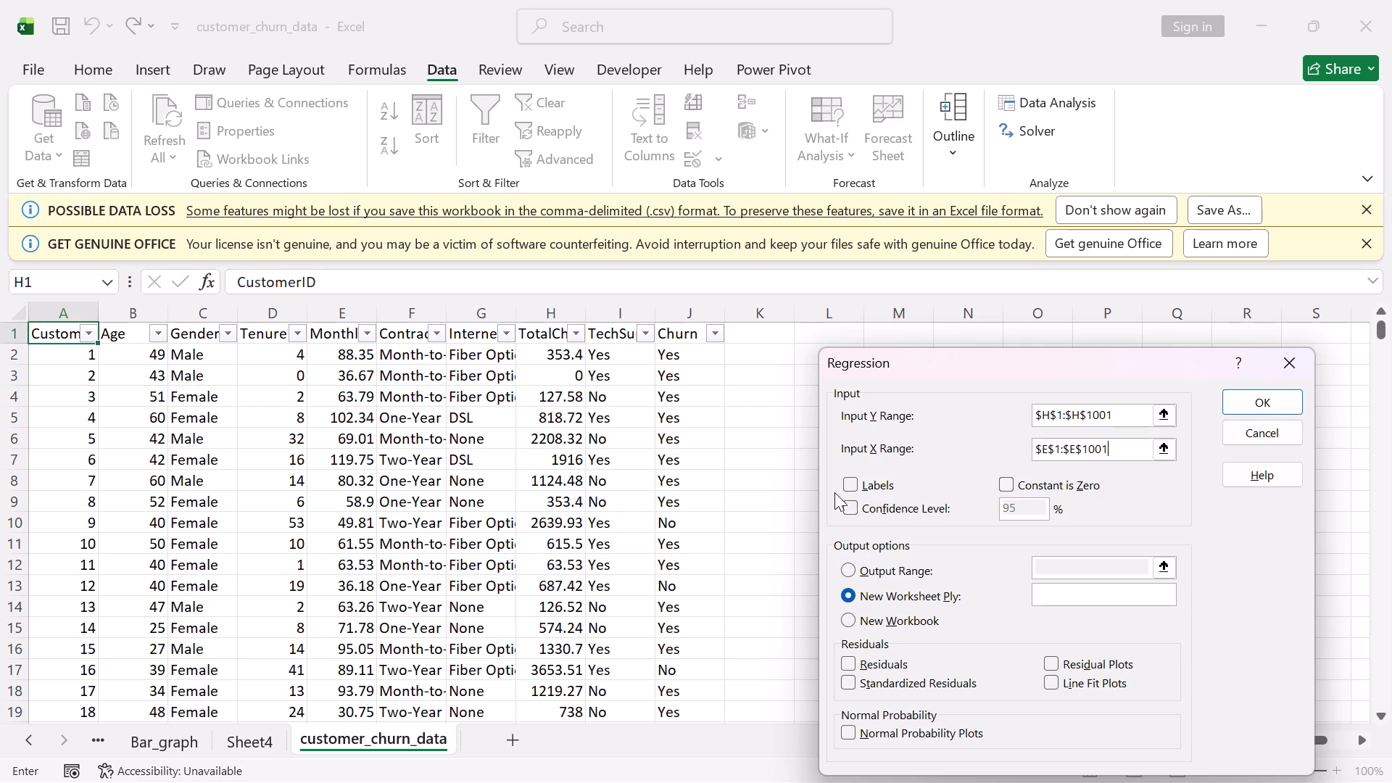
# Mark the regression ranges as including labels and run the regression with output on a new worksheet.
pyautogui.click(857, 481)
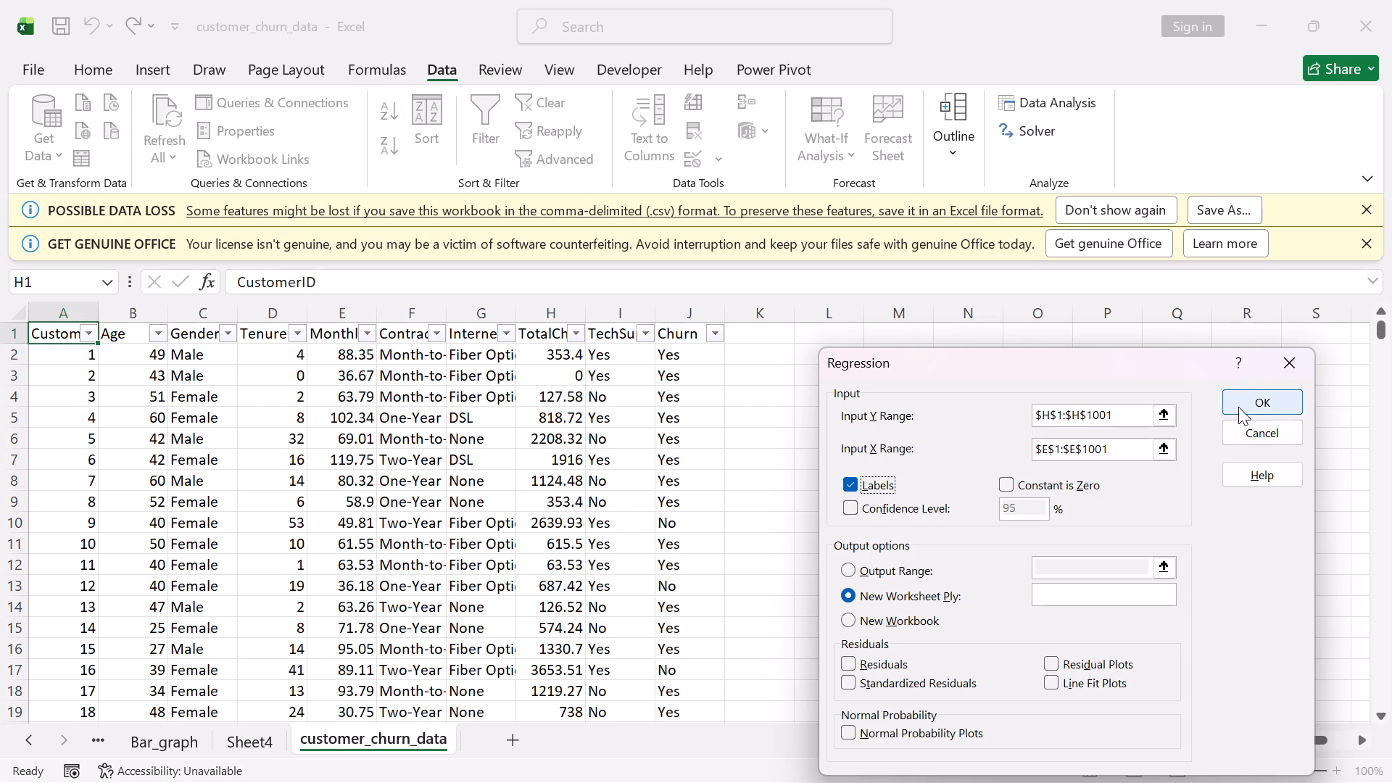
pyautogui.click(1259, 405)
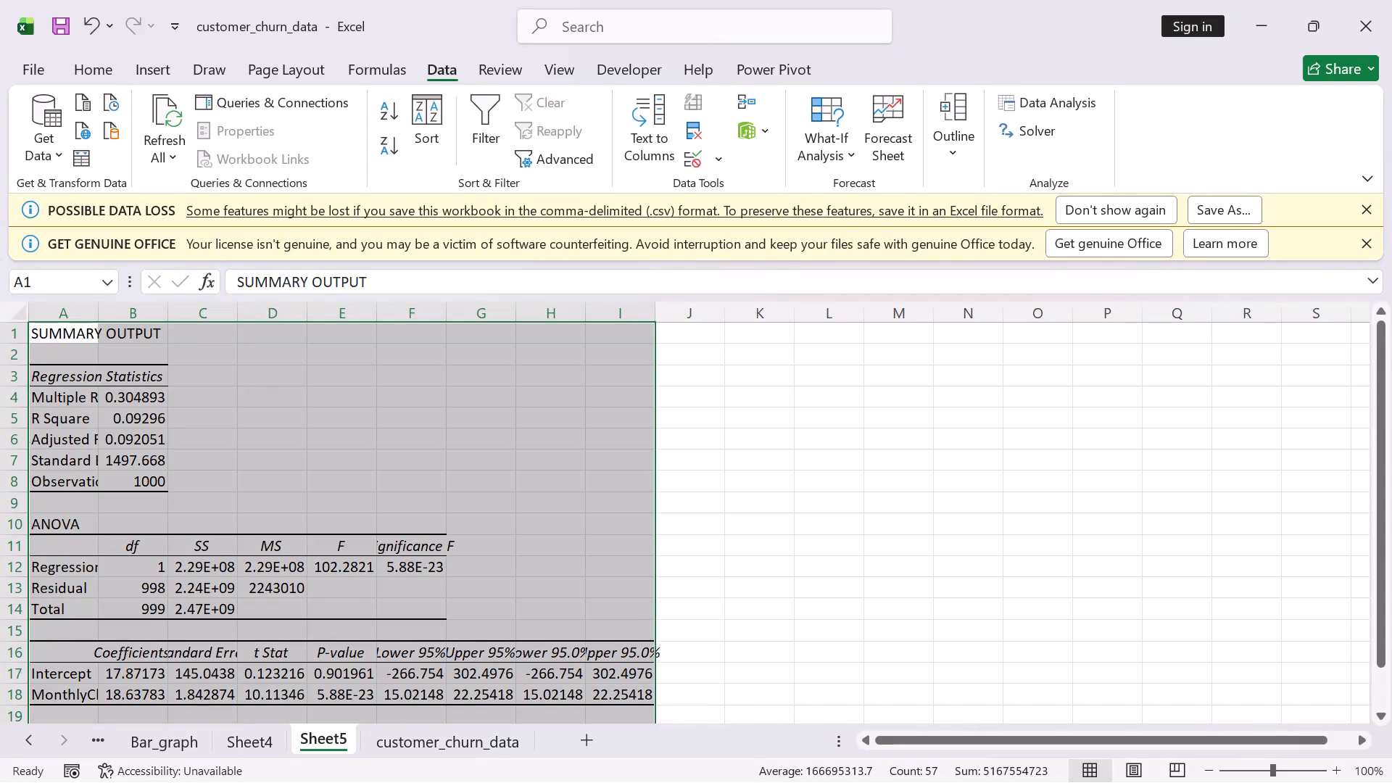
# Examine the regression output on Sheet5, including the ANOVA significance and the t Stat values of the intercept and MonthlyCharges.
pyautogui.scroll(-3, 303, 457)
pyautogui.click(247, 496)
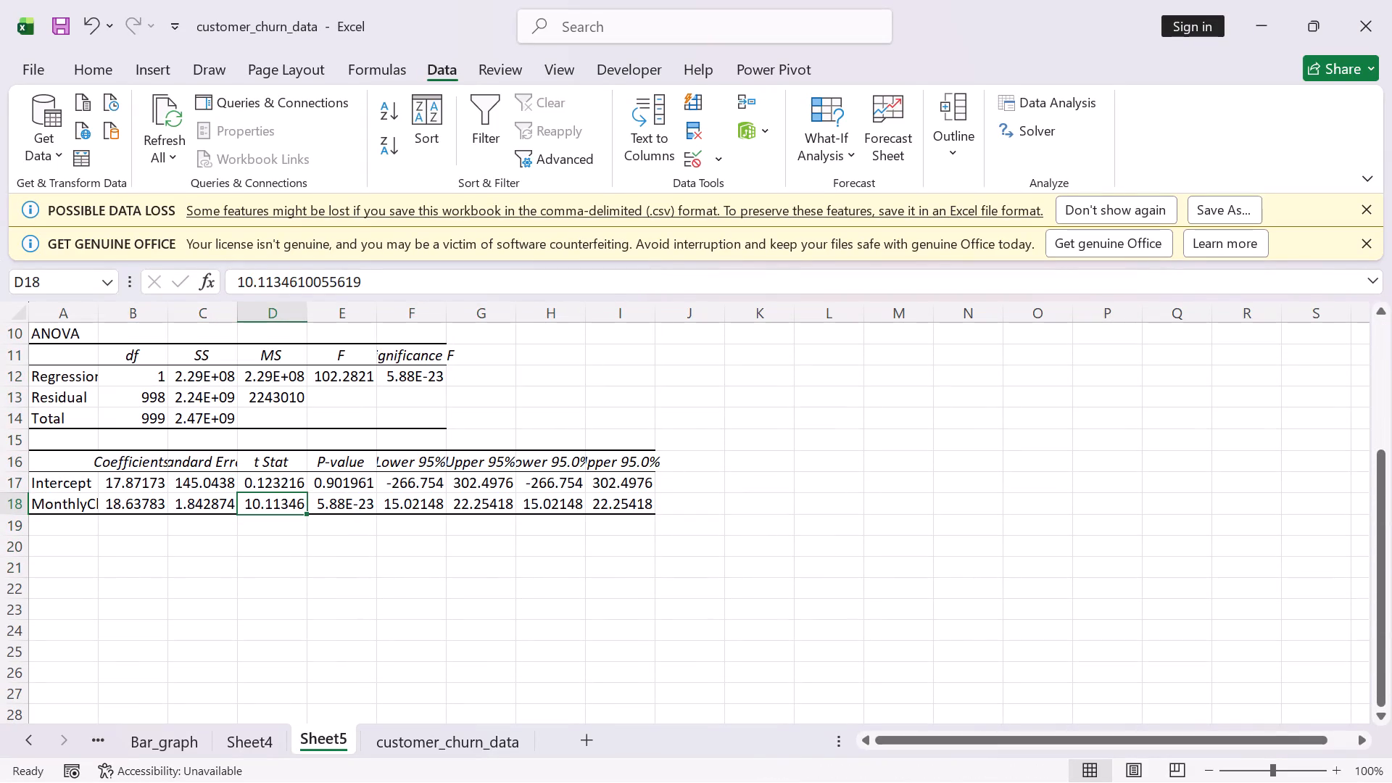
pyautogui.click(408, 391)
pyautogui.click(413, 380)
pyautogui.click(287, 478)
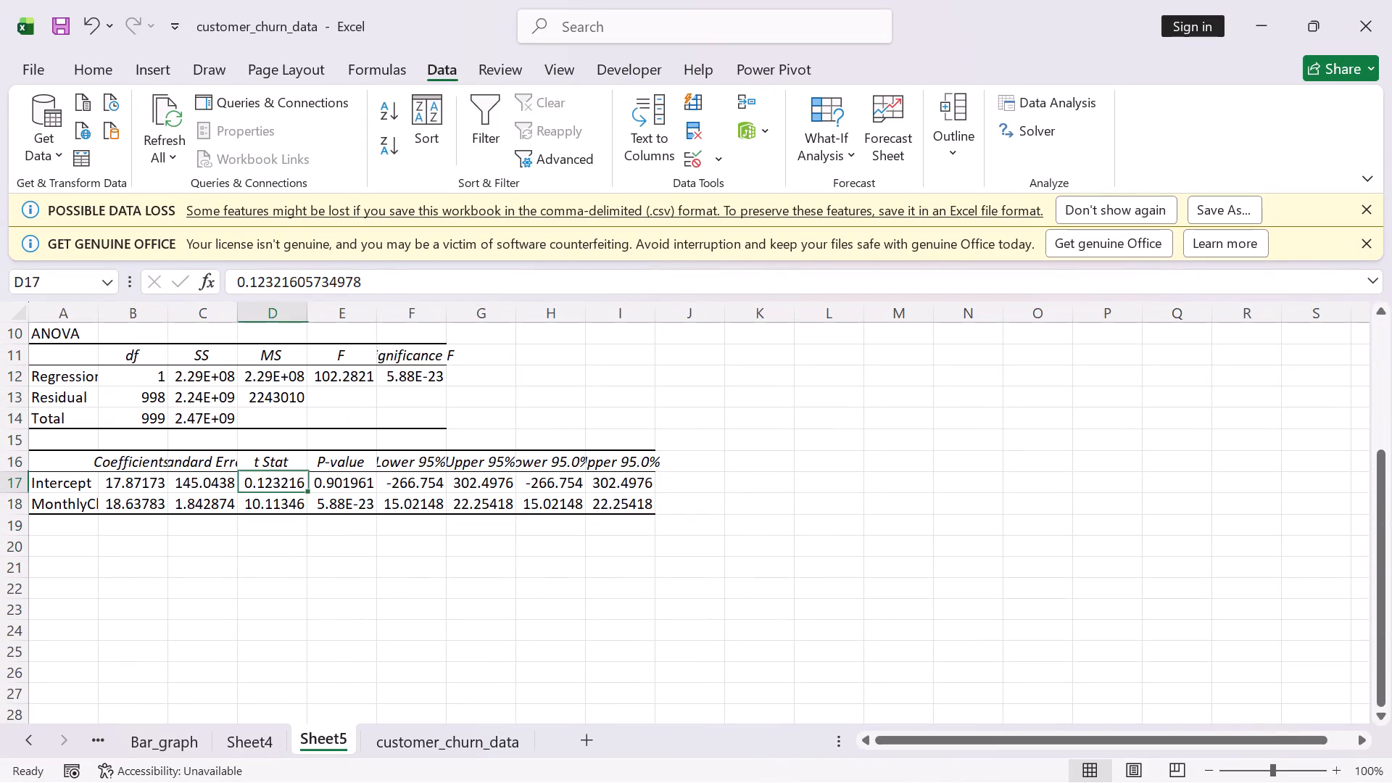
pyautogui.click(283, 502)
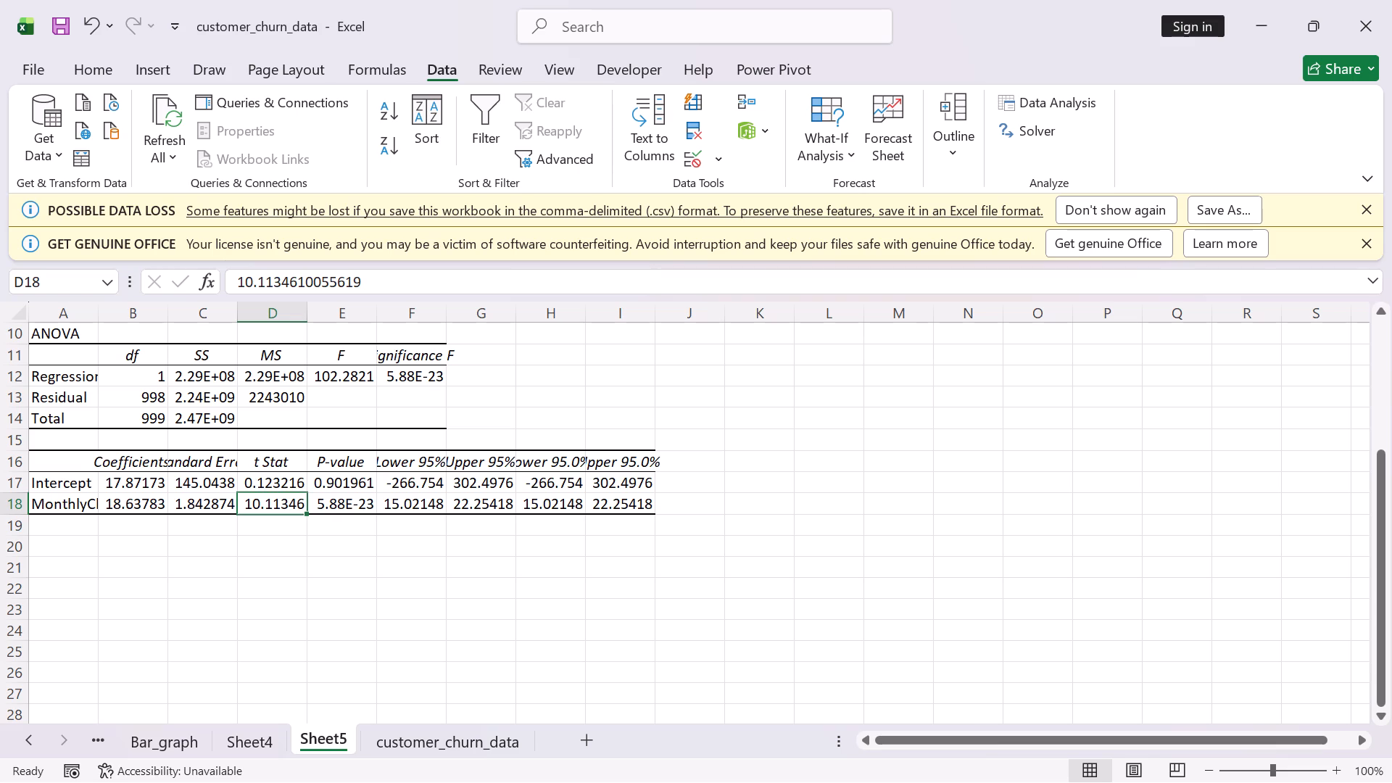
# Reopen the Regression tool from the customer_churn_data sheet and set the Input Y Range to the MonthlyCharges column, $E$1:$E$1001.
pyautogui.click(428, 748)
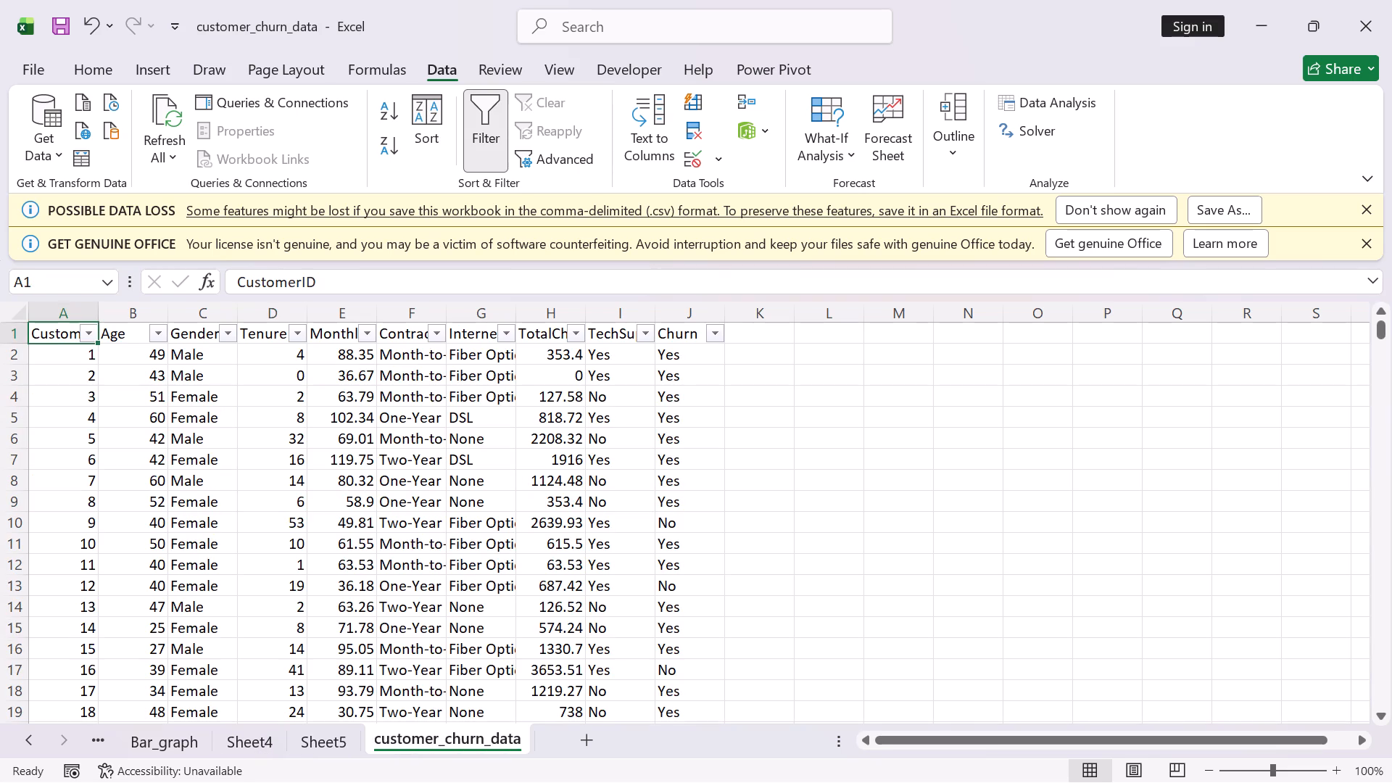
pyautogui.click(1067, 99)
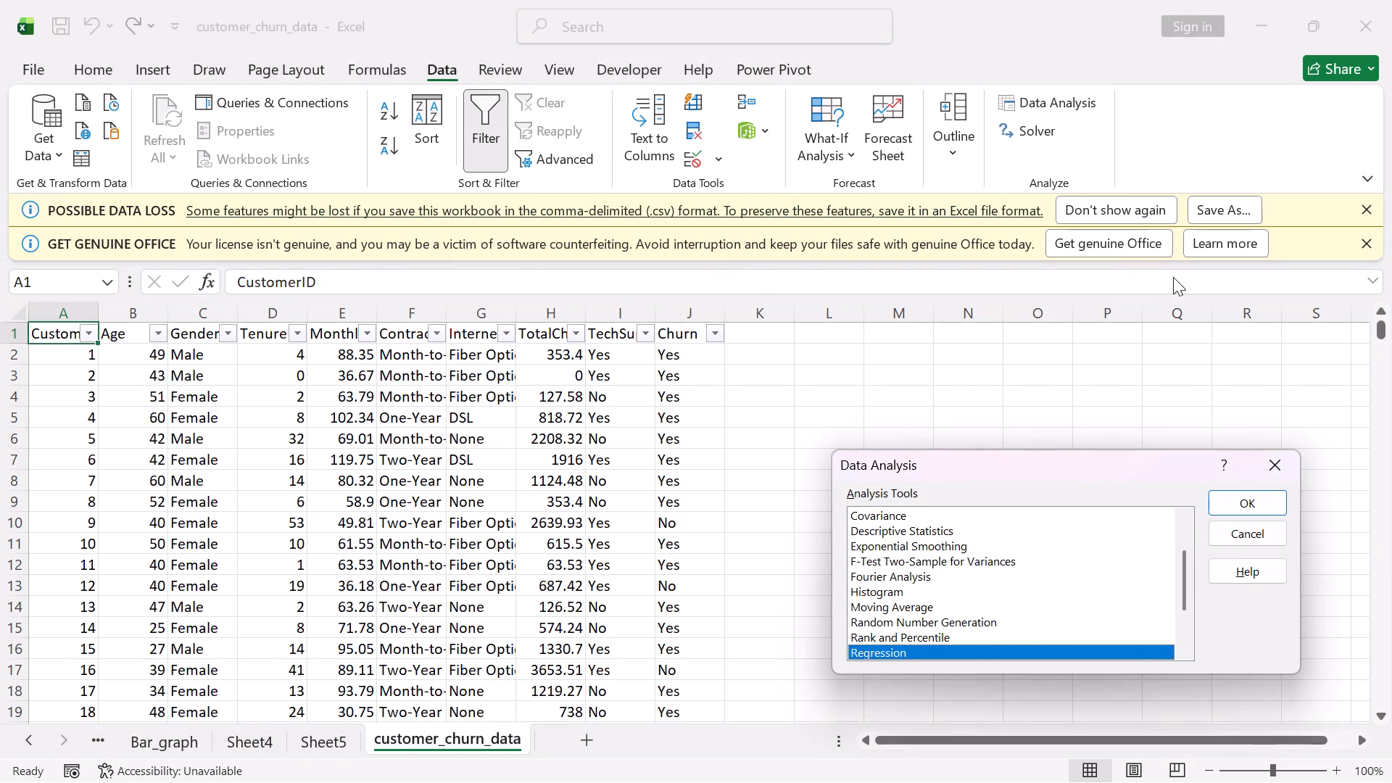
pyautogui.click(1254, 497)
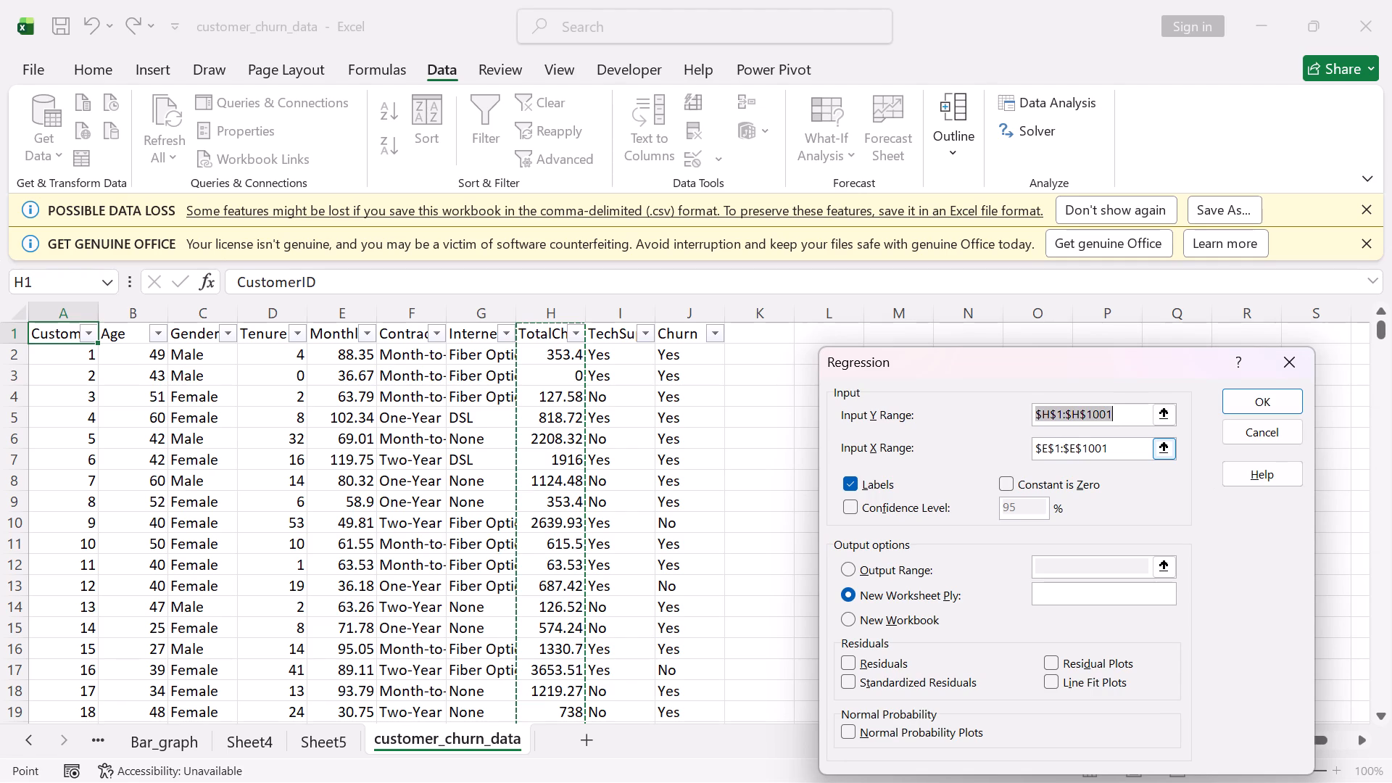
pyautogui.click(1047, 418)
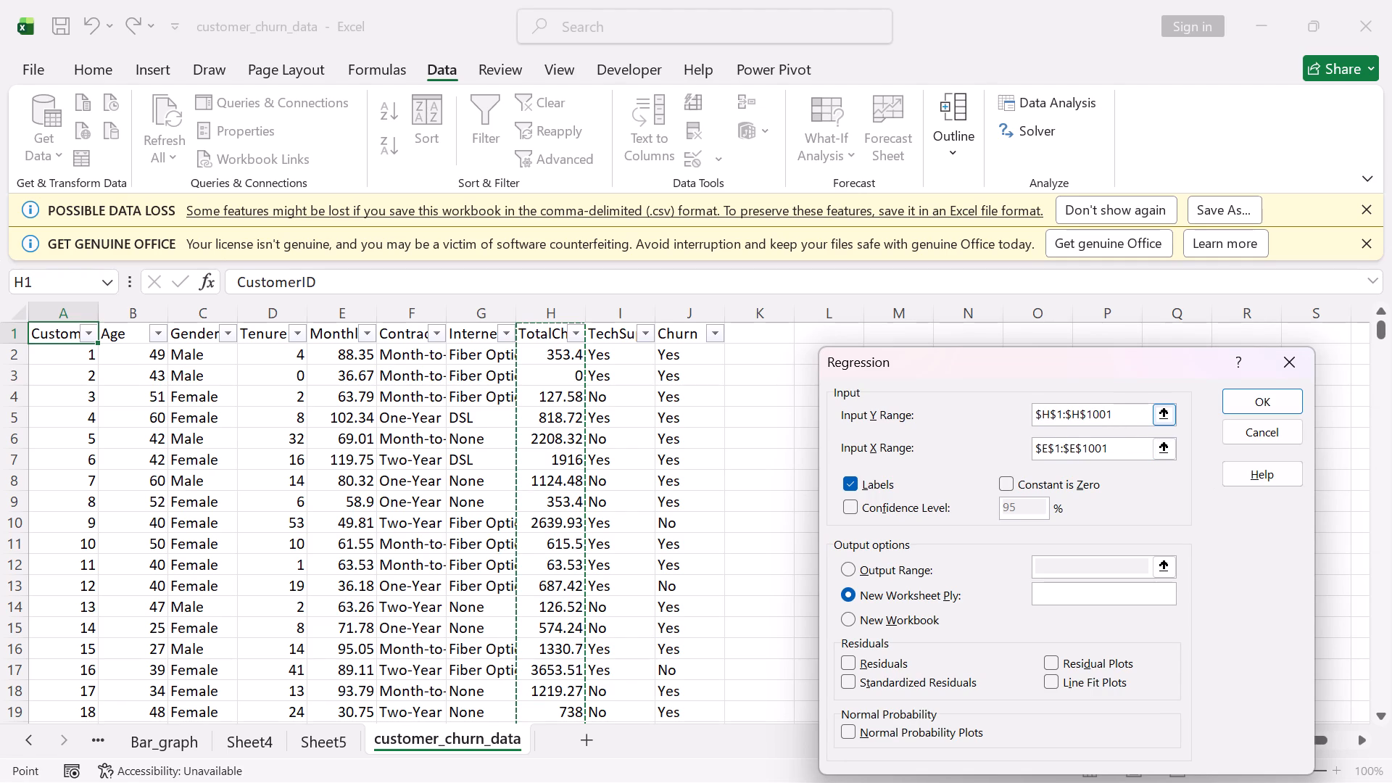
pyautogui.press('BackSpace')
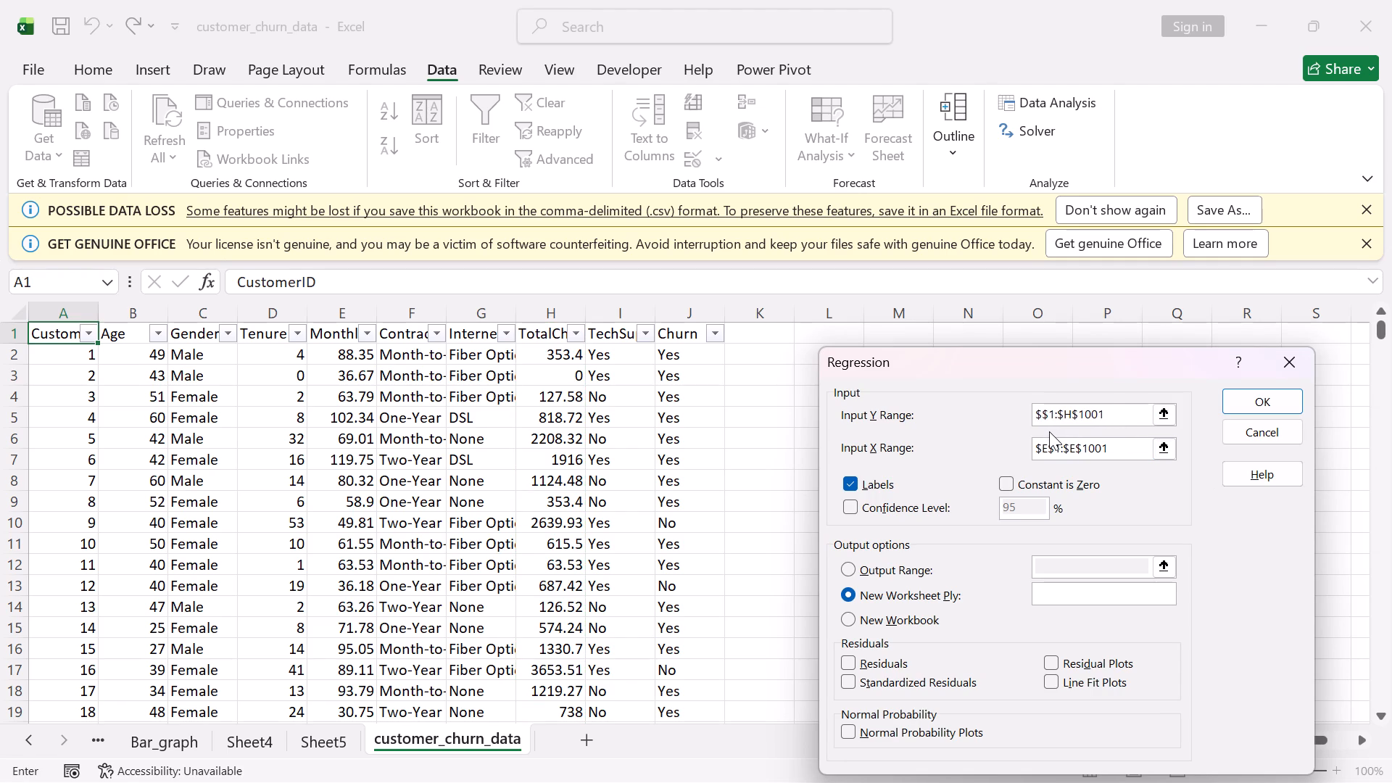
pyautogui.press('e')
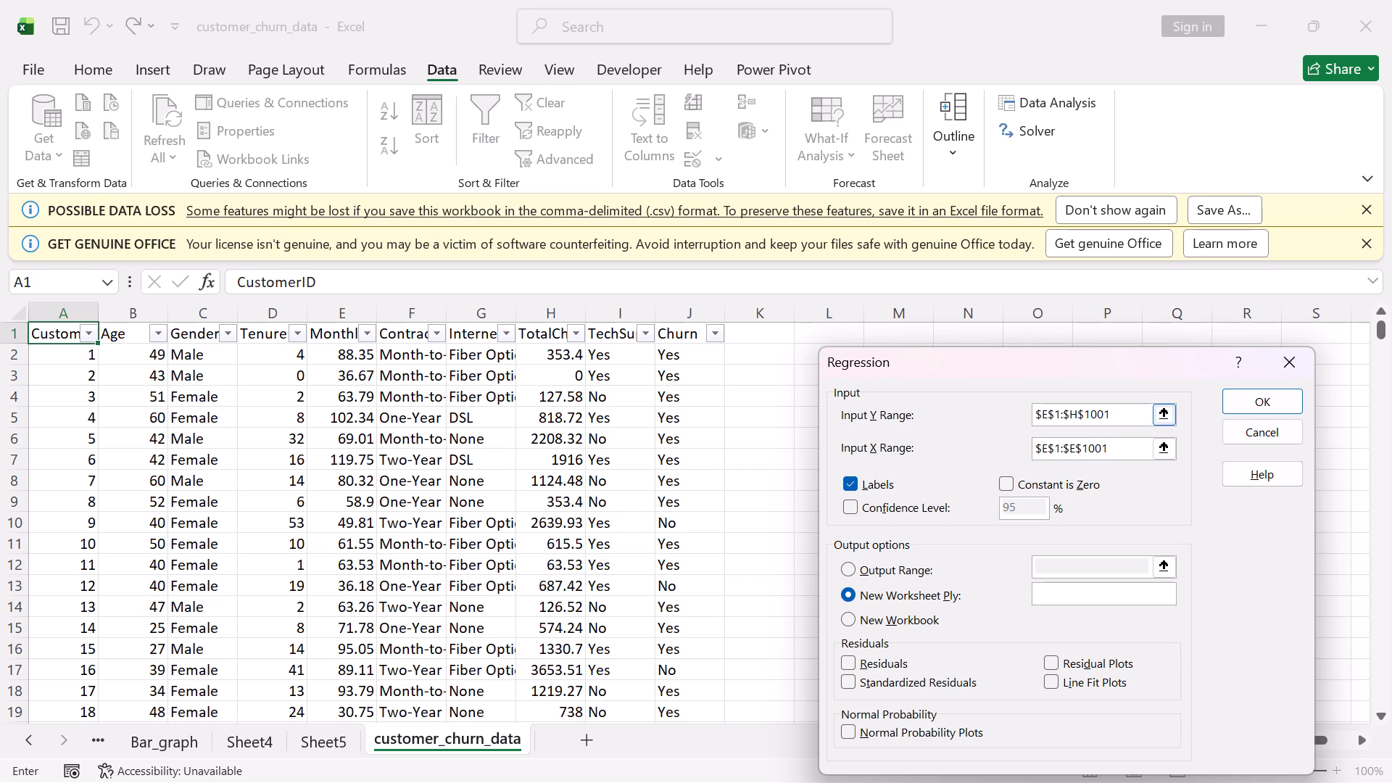
pyautogui.click(1077, 413)
pyautogui.press('BackSpace')
pyautogui.press('e')
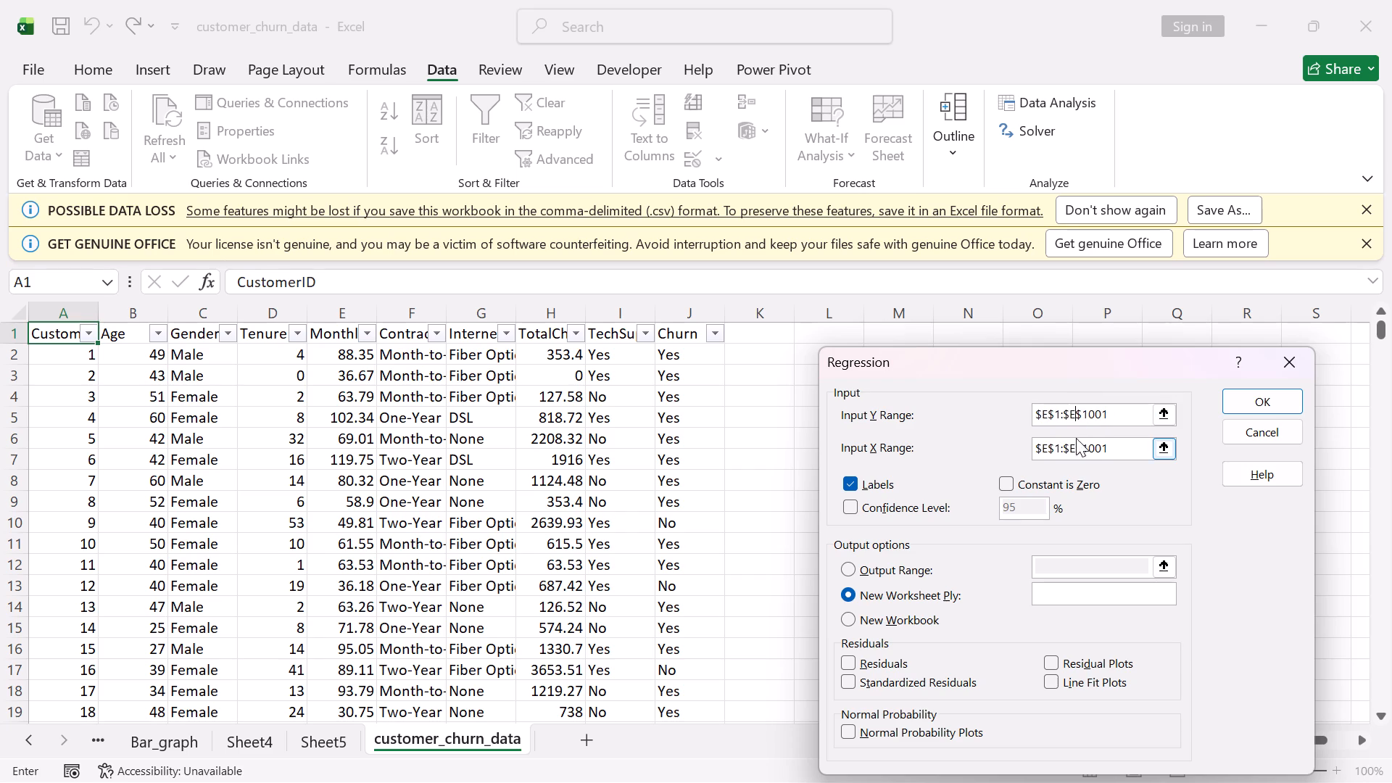
# Set the regression's Input X Range to the Tenure column, $D$1:$D$1001, and run it with output on a new worksheet.
pyautogui.click(1048, 450)
pyautogui.press('BackSpace')
pyautogui.press('d')
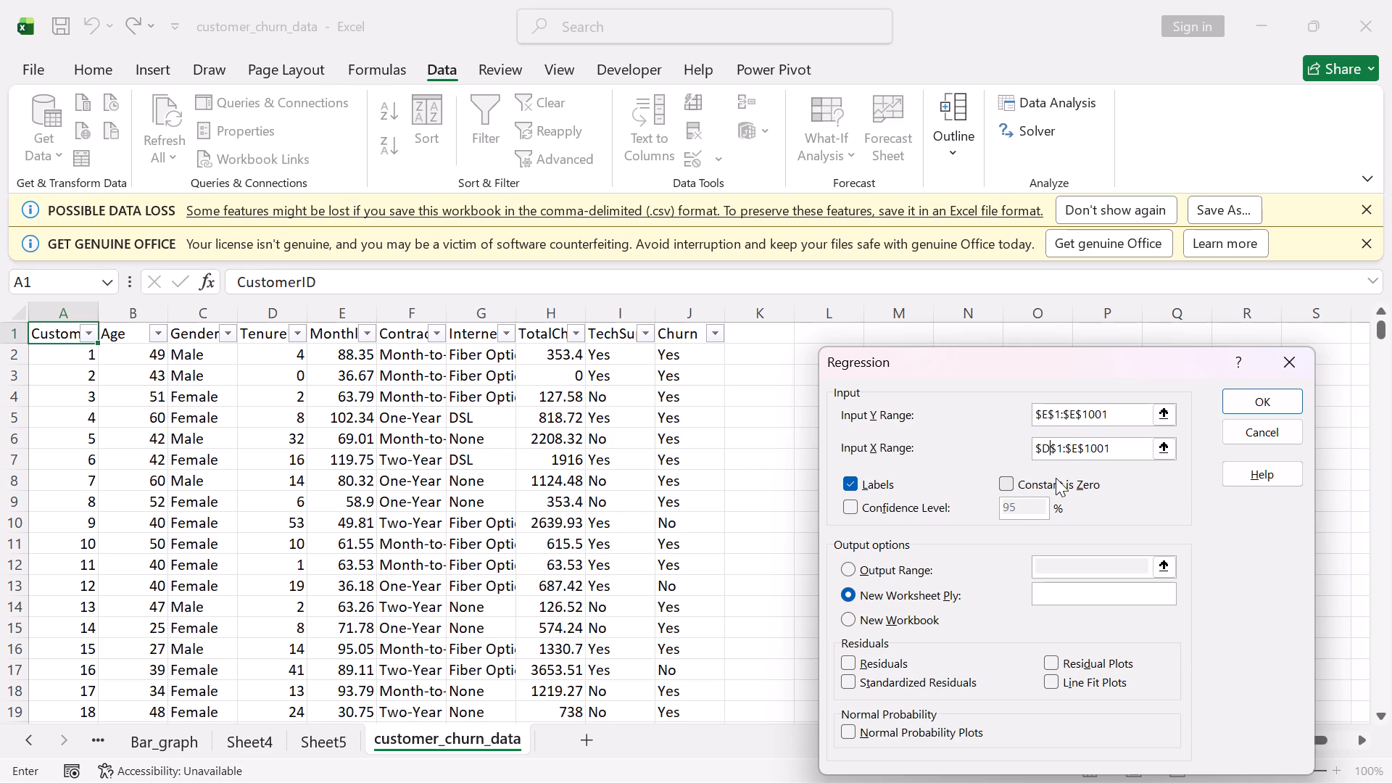
pyautogui.click(1078, 445)
pyautogui.press('BackSpace')
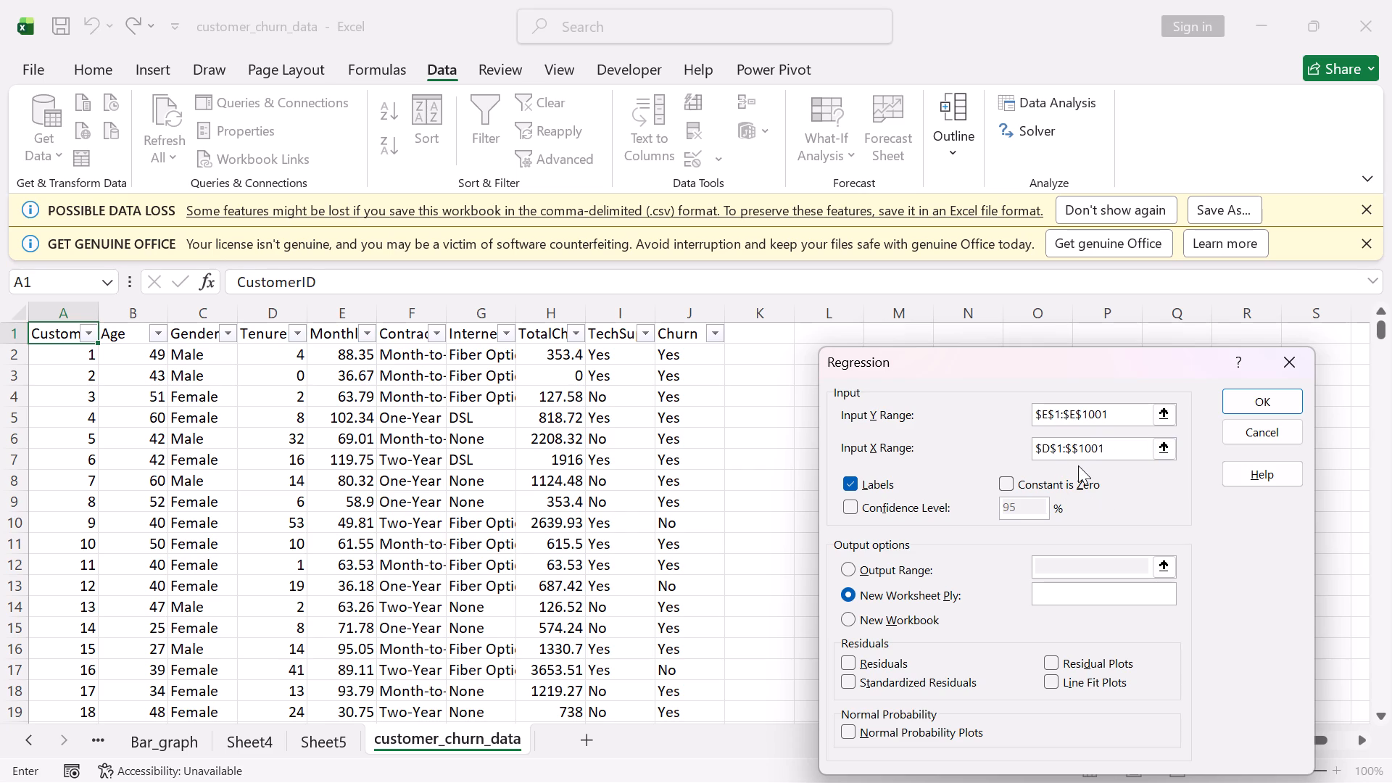
pyautogui.press('d')
pyautogui.press('Return')
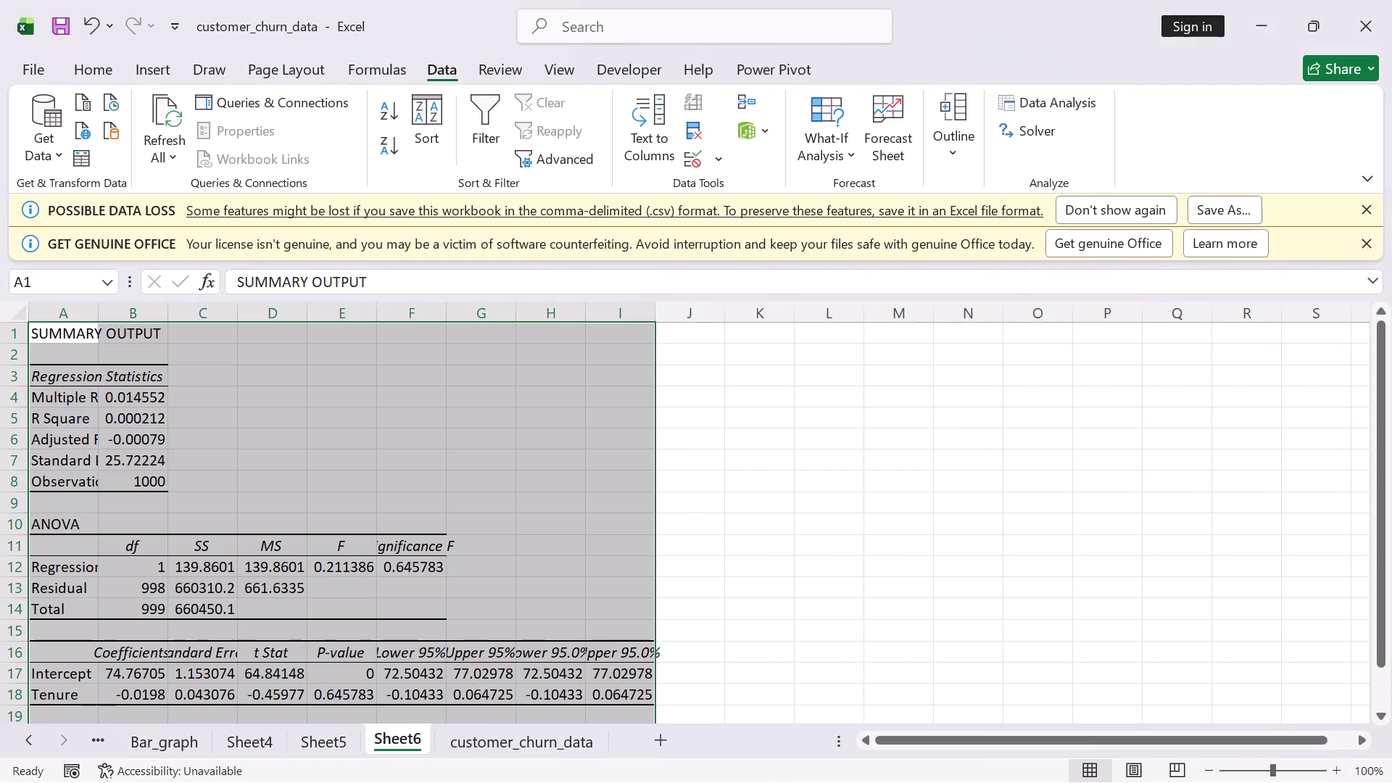
# Examine the MonthlyCharges-on-Tenure regression output on Sheet6, including the regression statistics, ANOVA and coefficient tables.
pyautogui.scroll(-2, 489, 545)
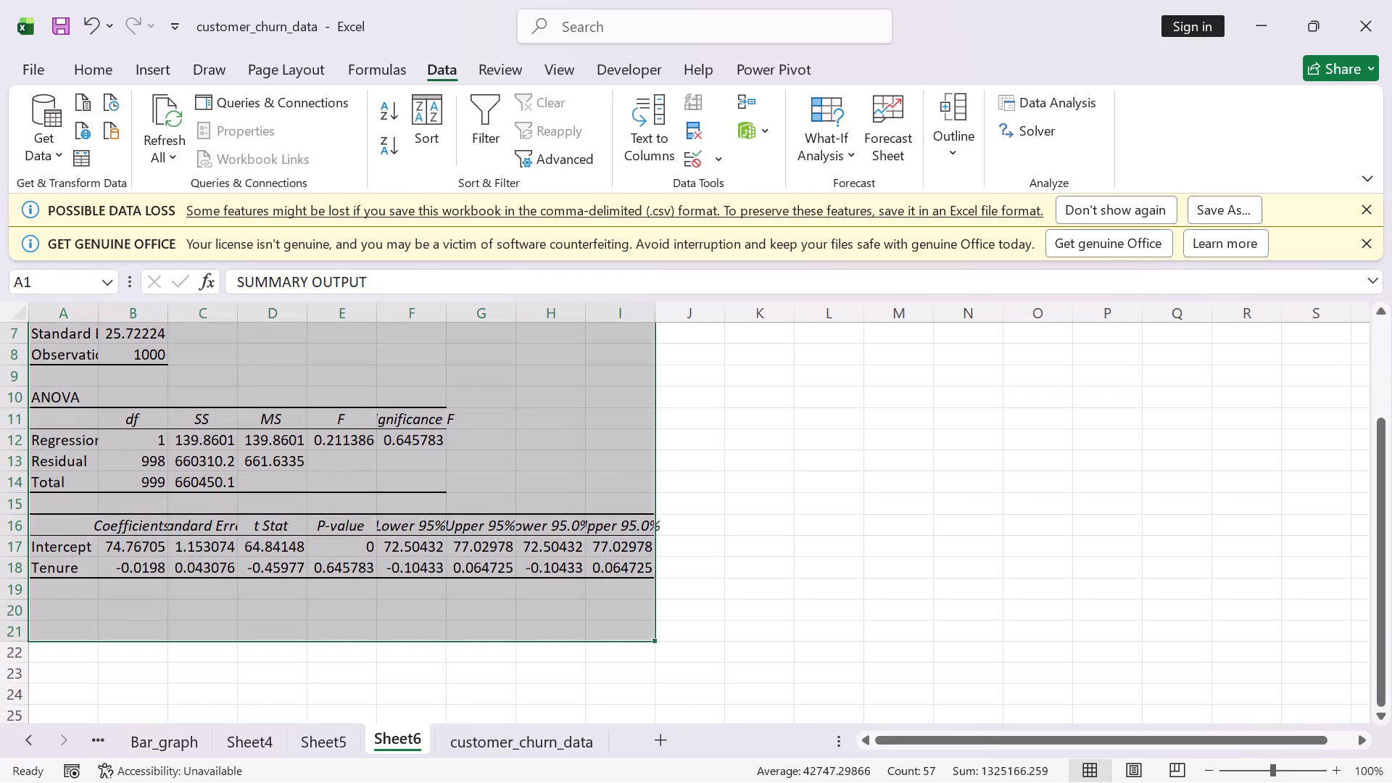
pyautogui.click(398, 510)
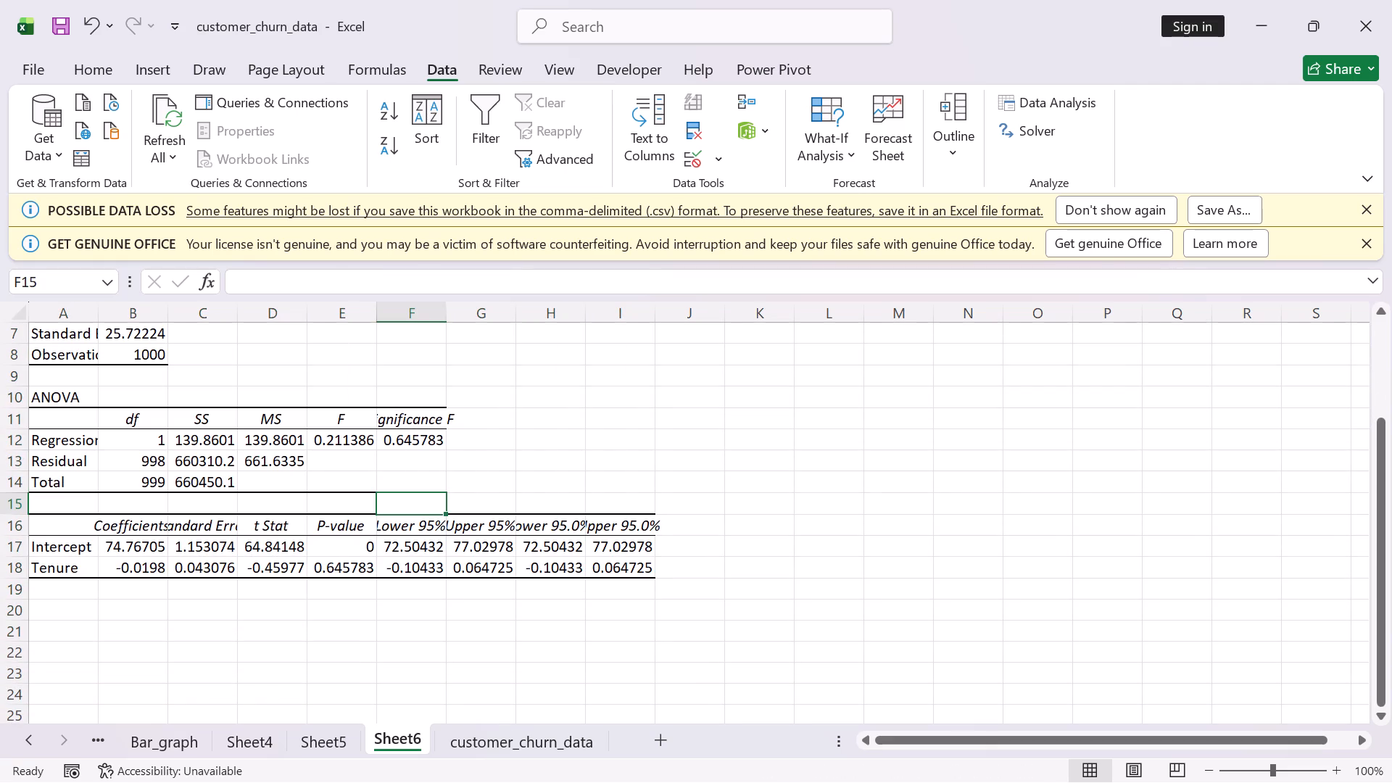
pyautogui.scroll(4, 383, 523)
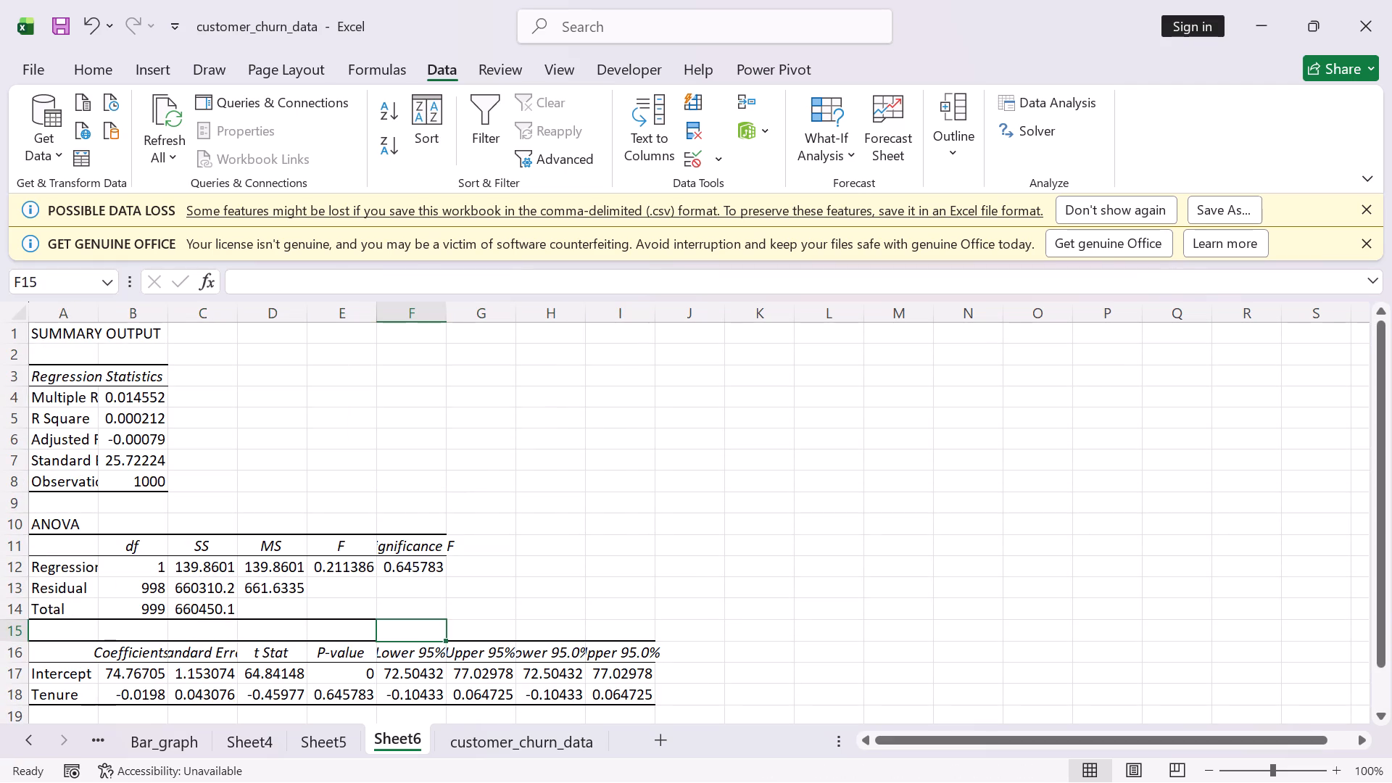
pyautogui.click(492, 504)
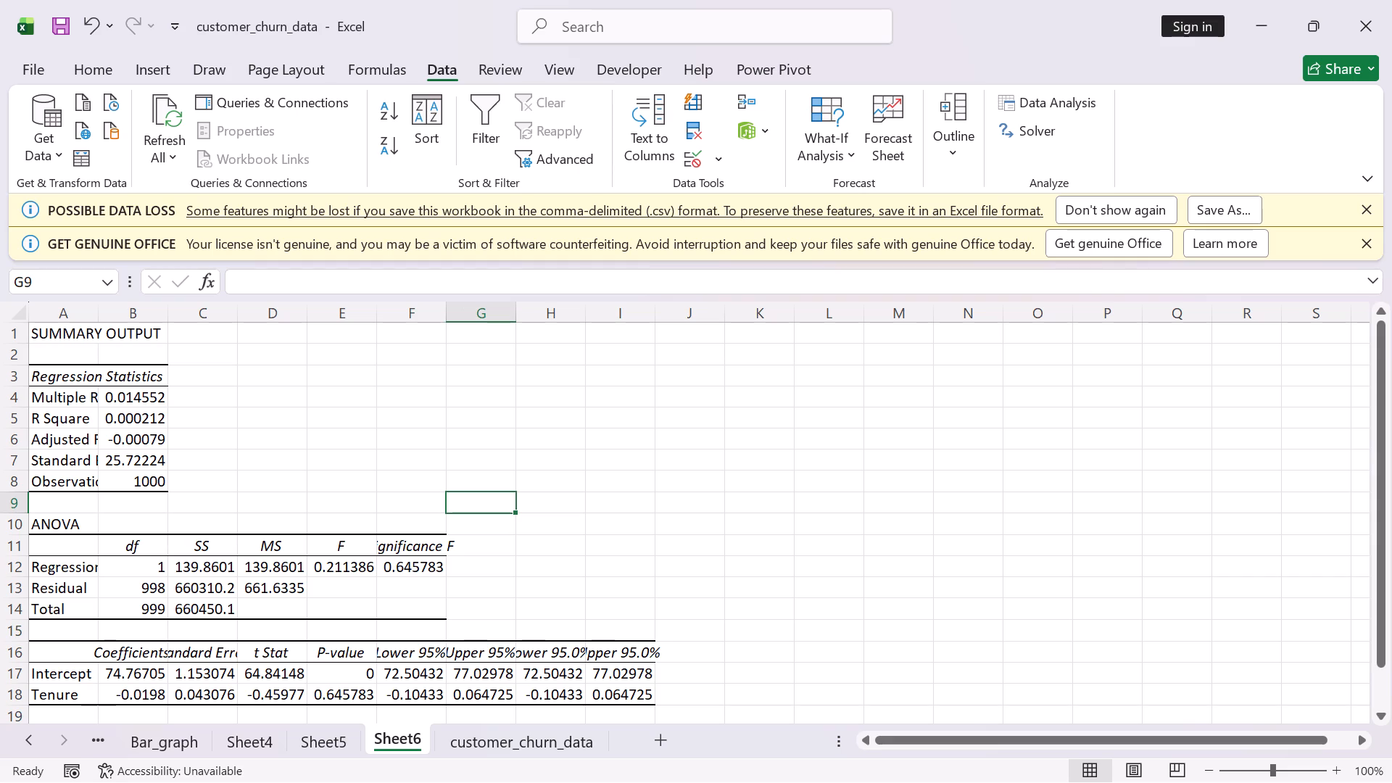
# Return to the customer_churn_data sheet and review the filter values available for the Churn and Age columns without filtering.
pyautogui.click(497, 741)
pyautogui.scroll(3, 575, 559)
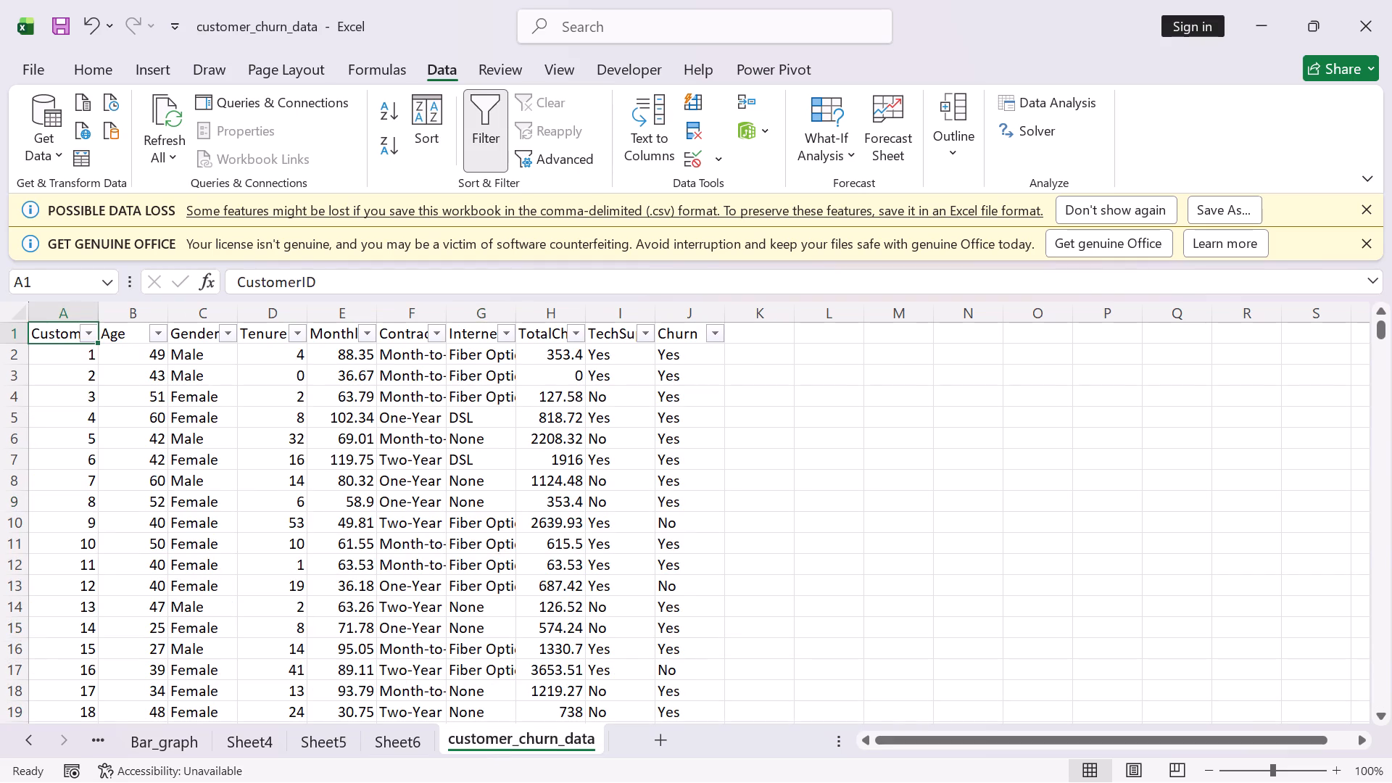
pyautogui.scroll(4, 576, 557)
pyautogui.click(489, 514)
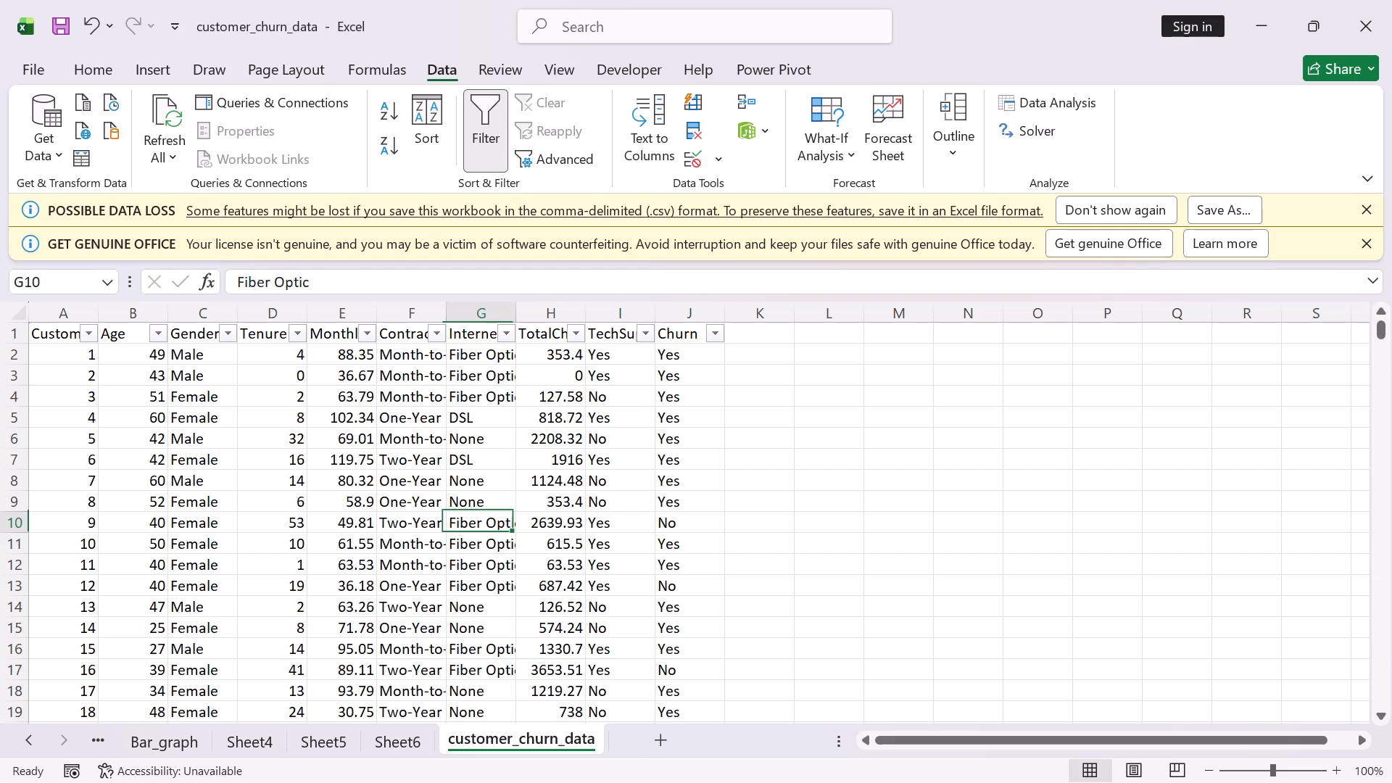
pyautogui.click(648, 333)
pyautogui.click(648, 333)
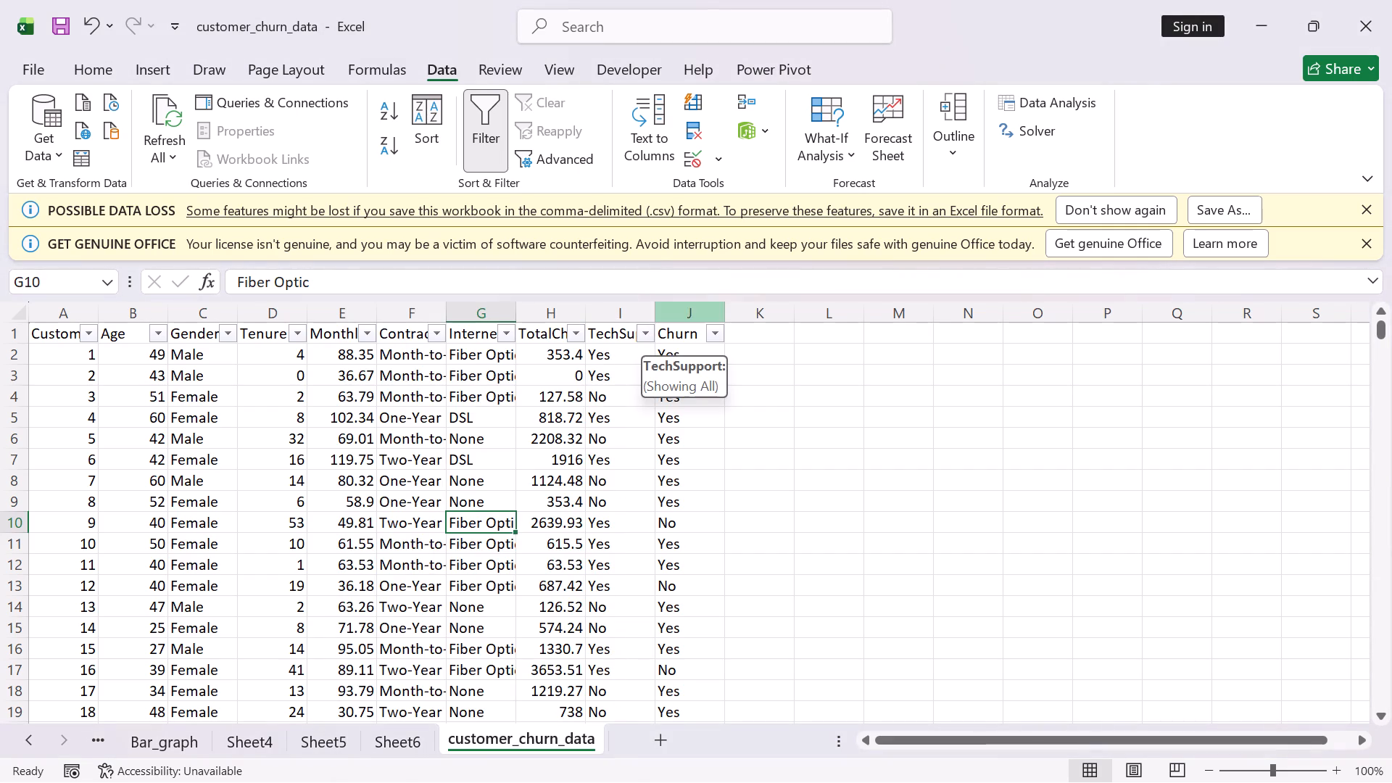
pyautogui.click(714, 339)
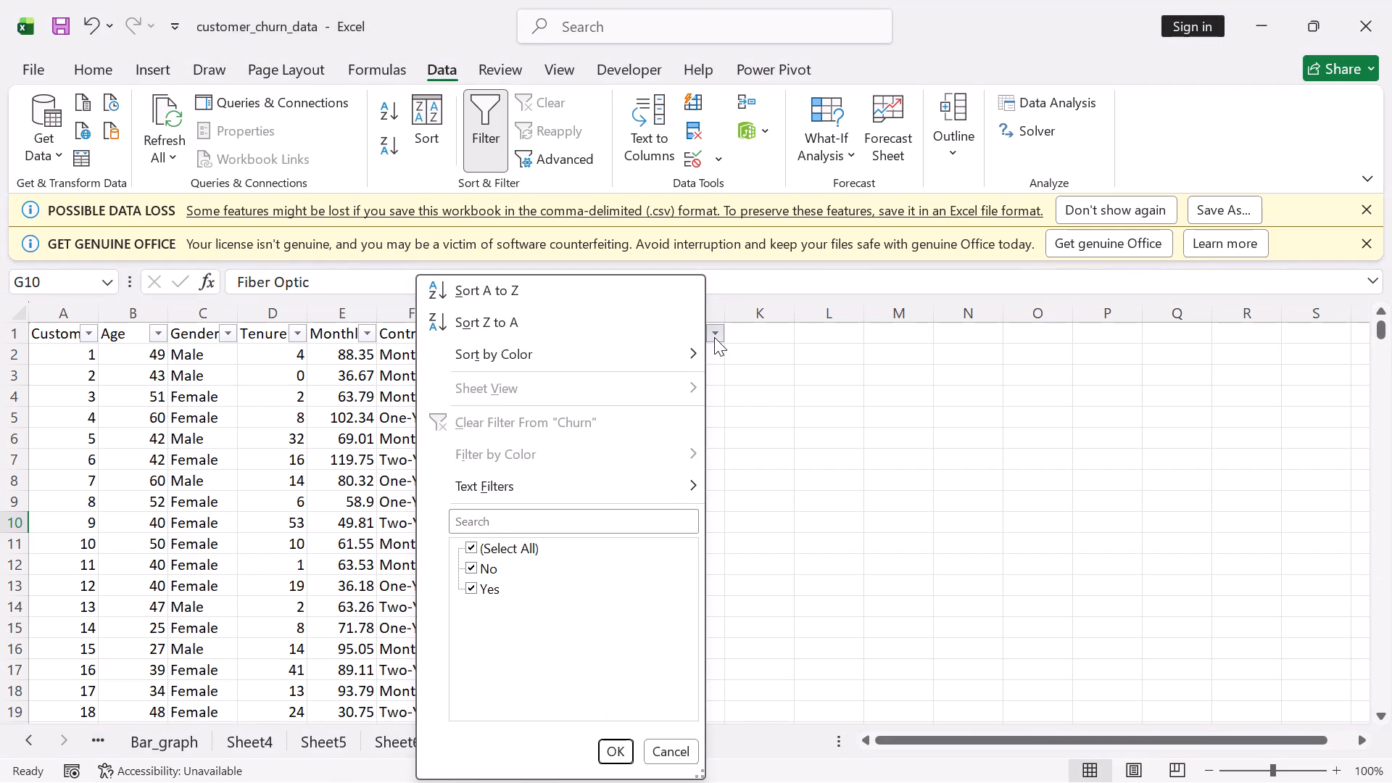
pyautogui.click(714, 337)
pyautogui.click(159, 338)
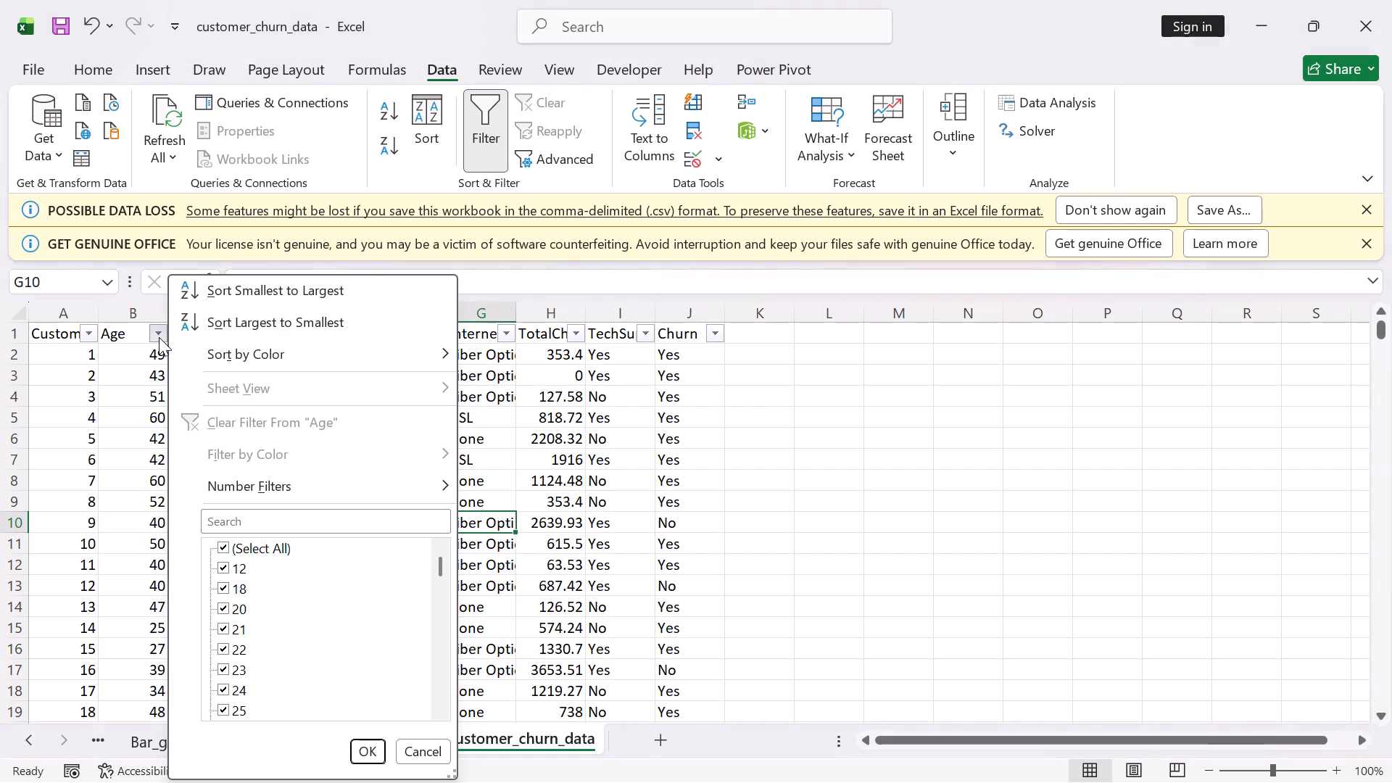
pyautogui.scroll(-14, 234, 610)
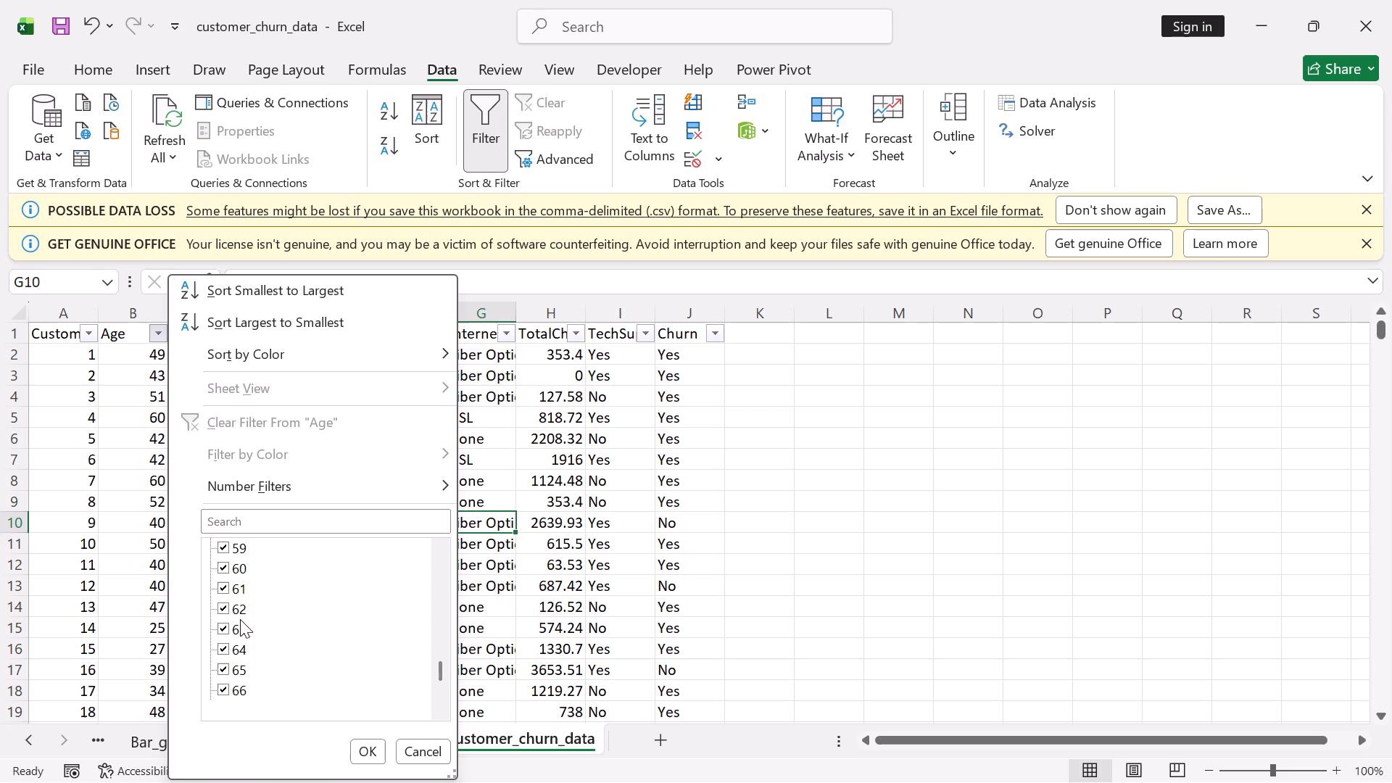
pyautogui.scroll(-13, 240, 619)
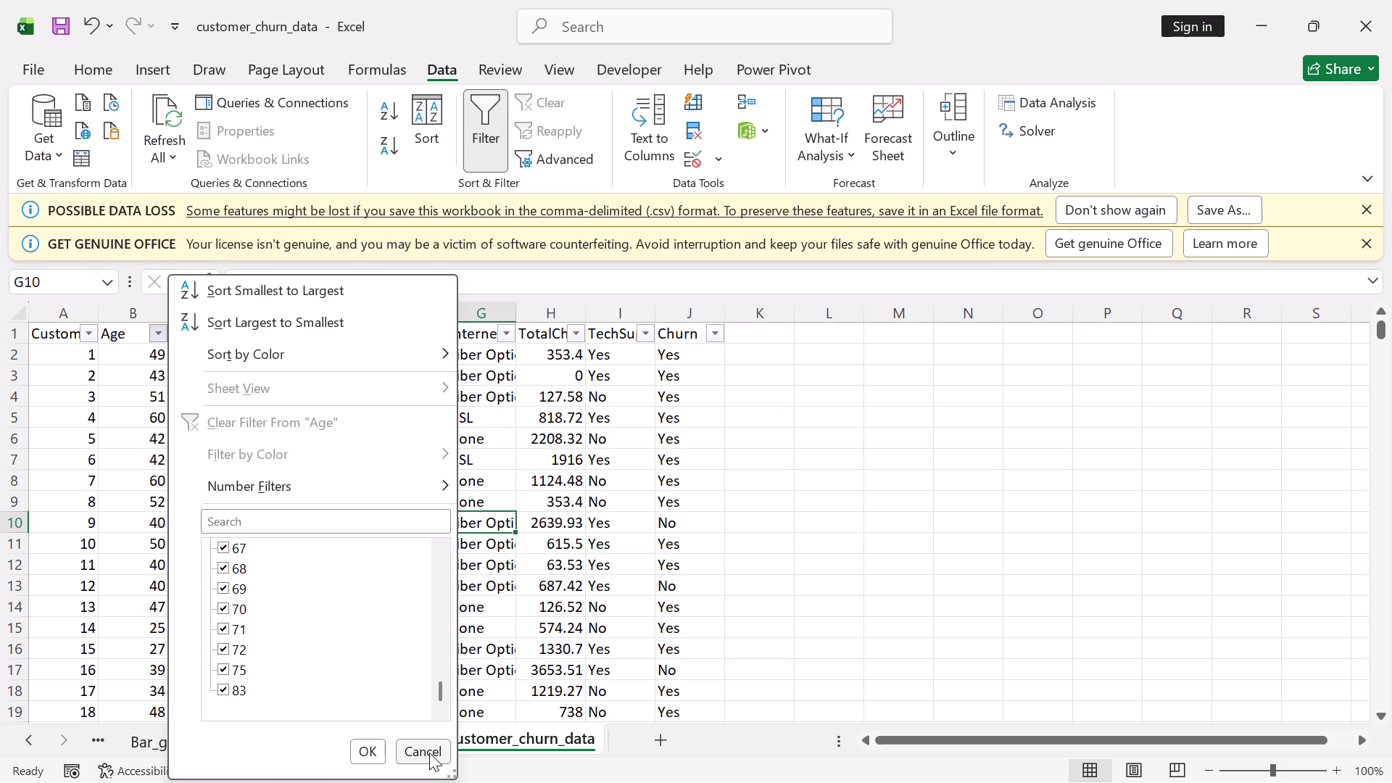
pyautogui.click(428, 750)
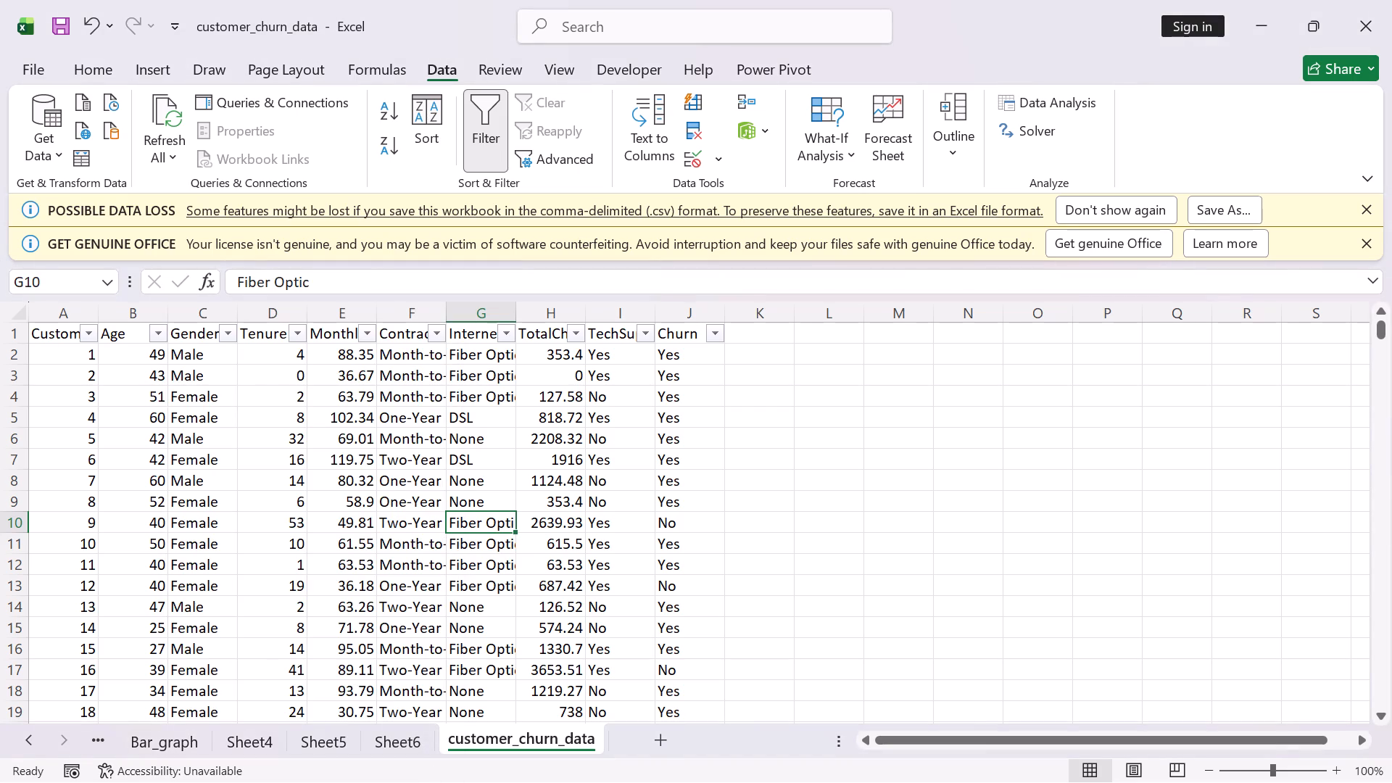
# Review the filter values of the CustomerID and InternetService columns, keeping all of them selected.
pyautogui.click(92, 333)
pyautogui.scroll(-10, 202, 610)
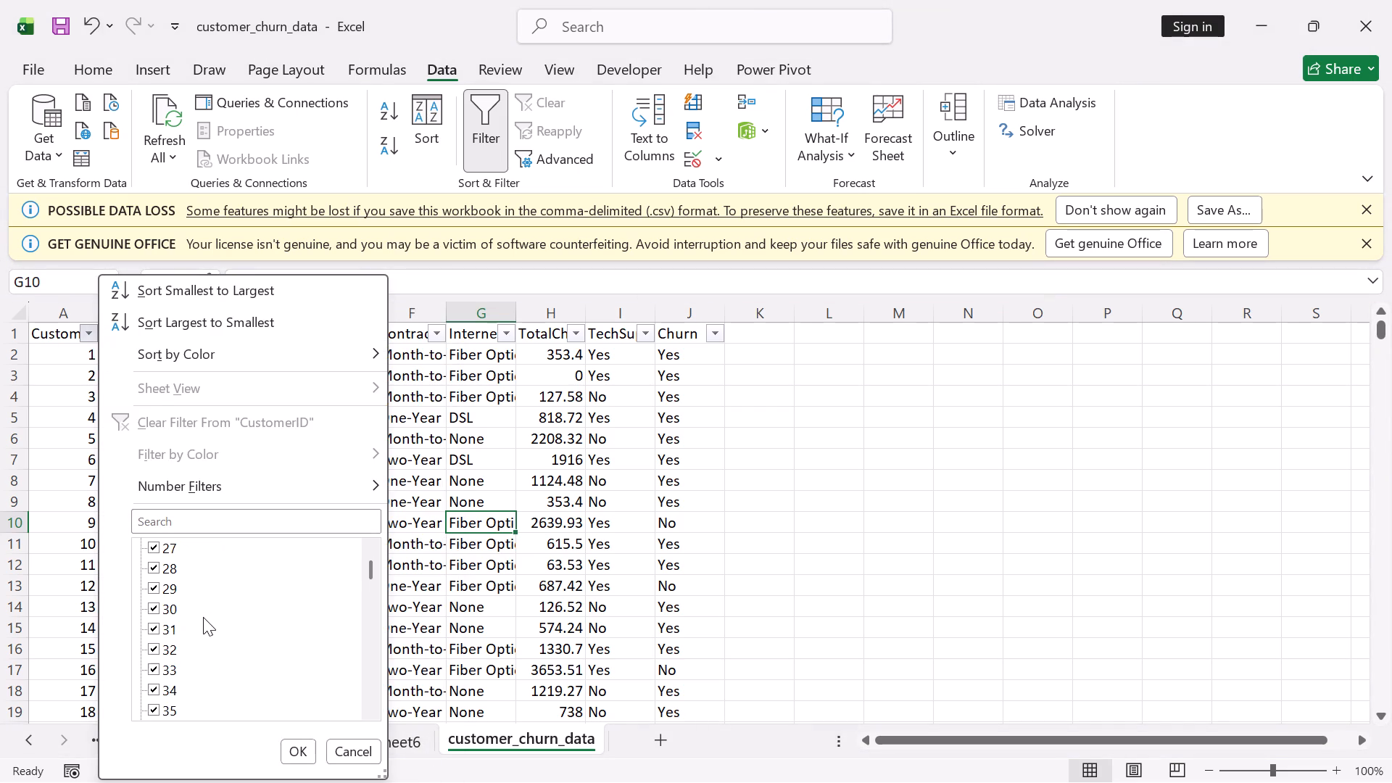
pyautogui.scroll(9, 203, 617)
pyautogui.click(304, 742)
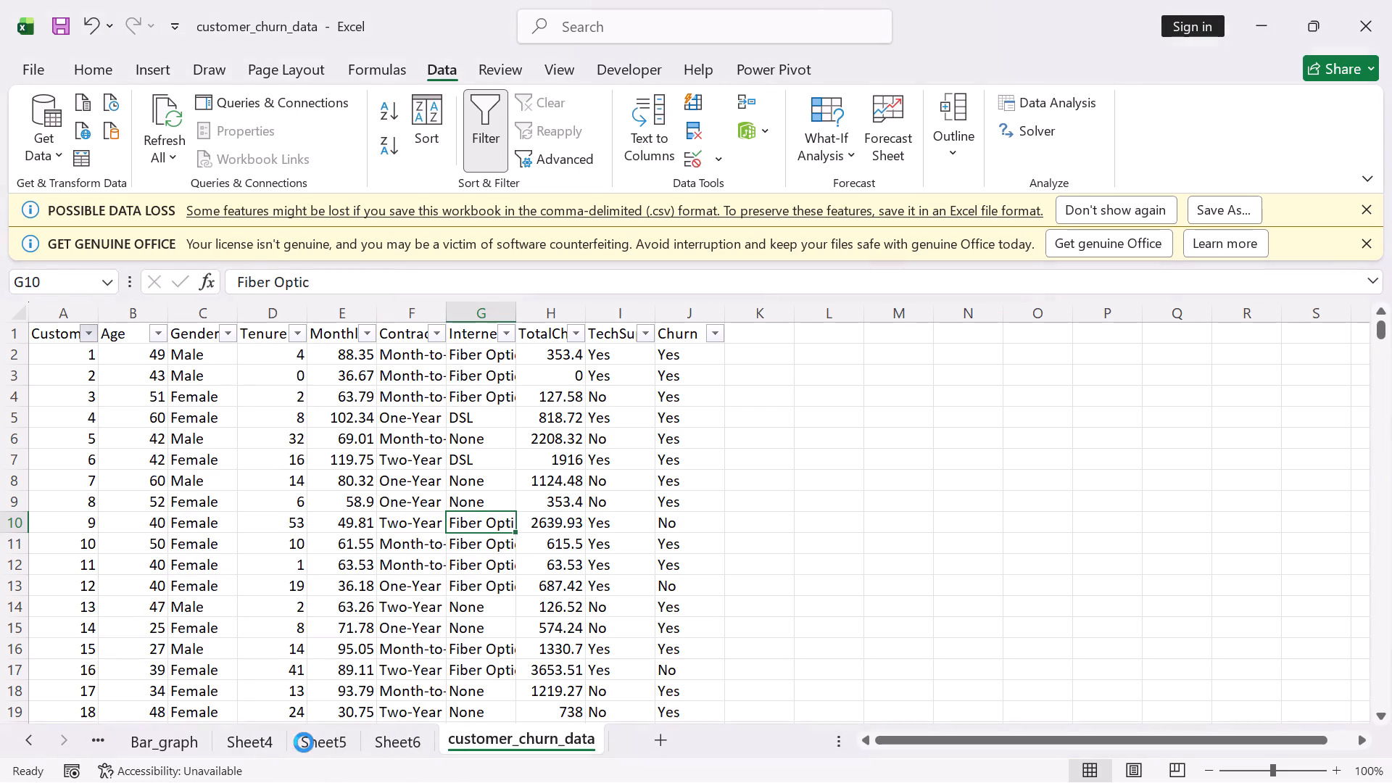
pyautogui.click(505, 331)
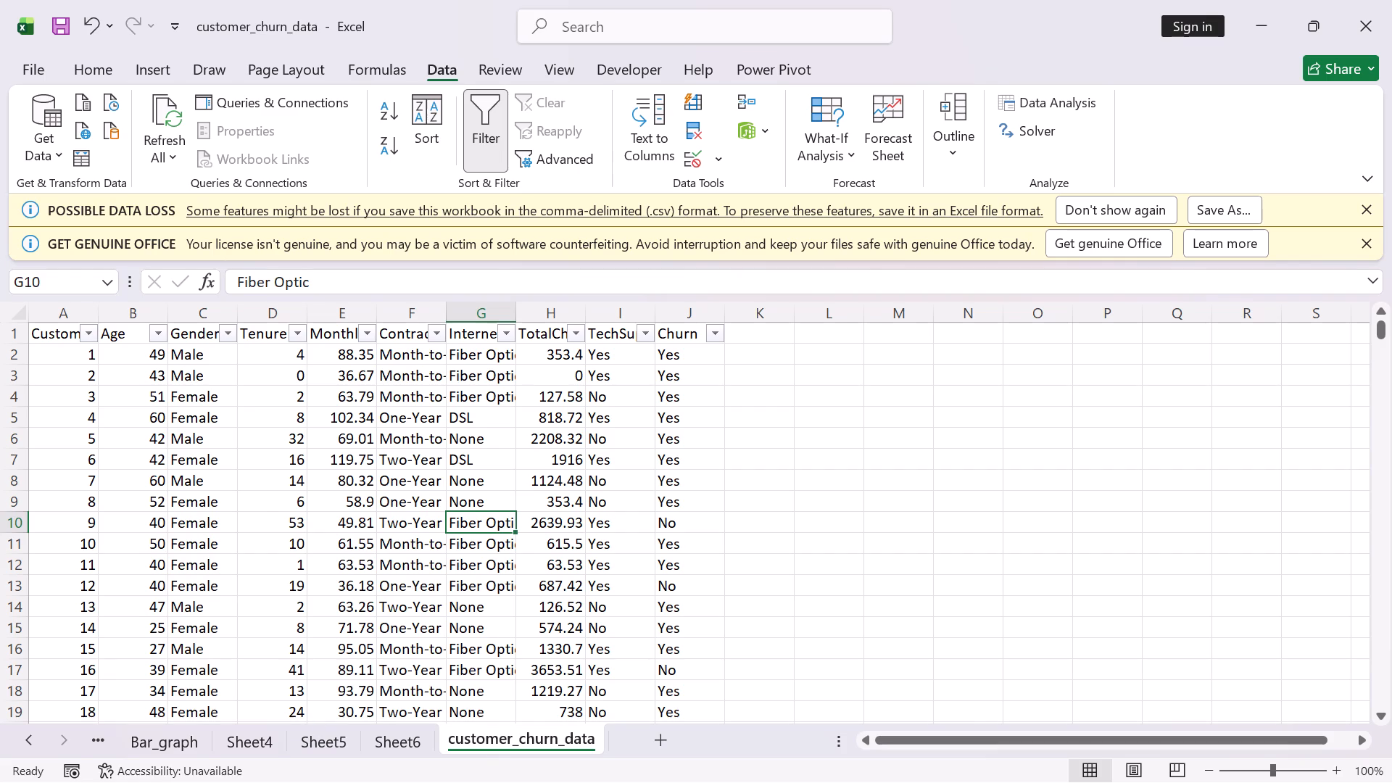
pyautogui.click(505, 331)
pyautogui.click(505, 331)
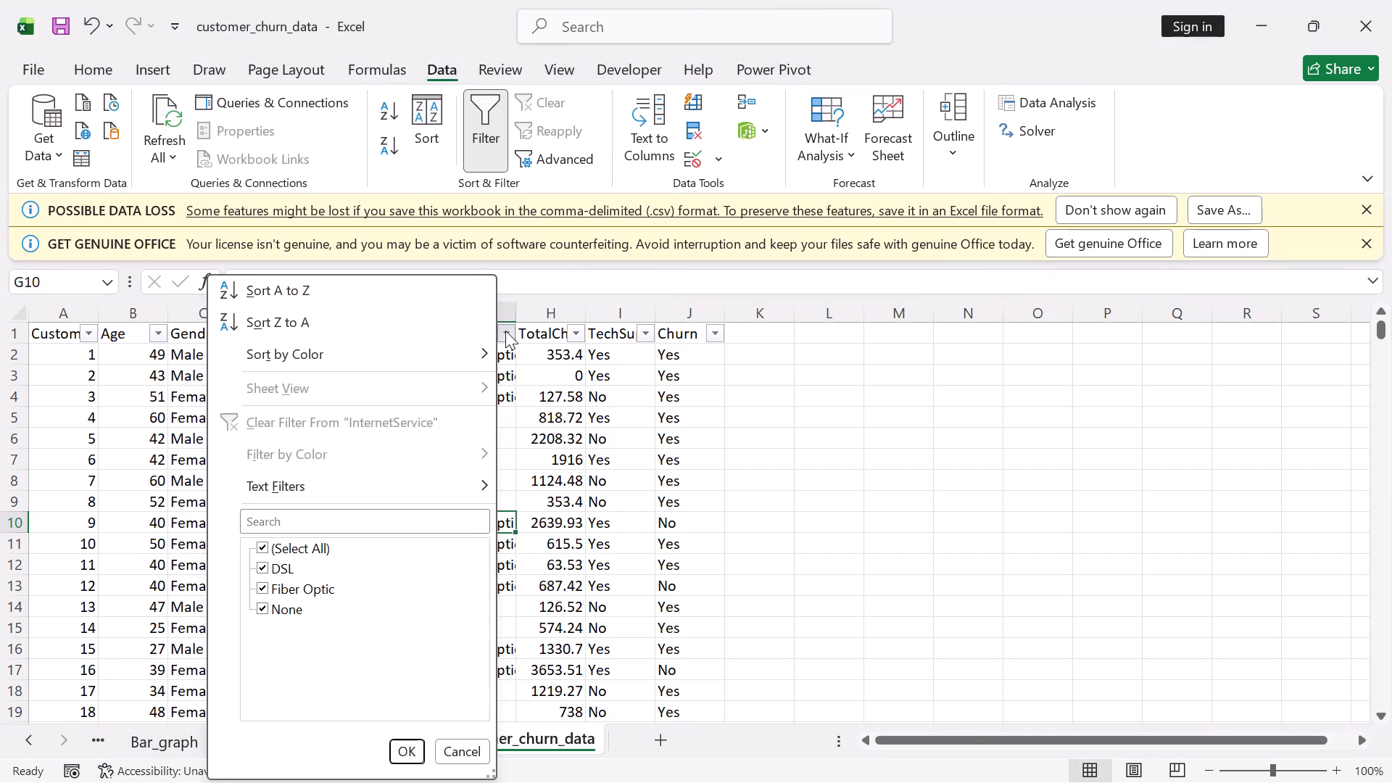
pyautogui.click(505, 331)
# Look through the list of distinct TotalCharges filter values, keeping all of them selected.
pyautogui.click(579, 337)
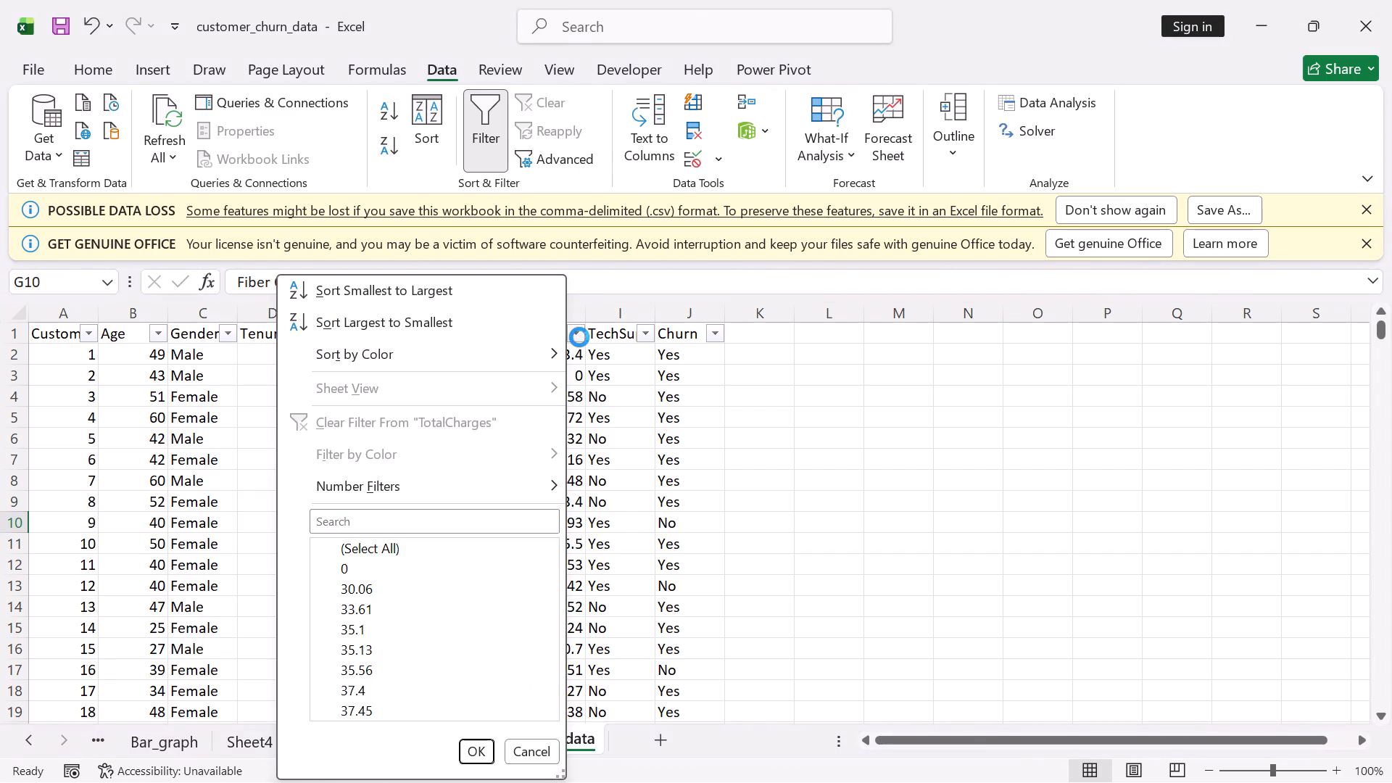
pyautogui.scroll(-20, 472, 597)
pyautogui.scroll(-8, 472, 597)
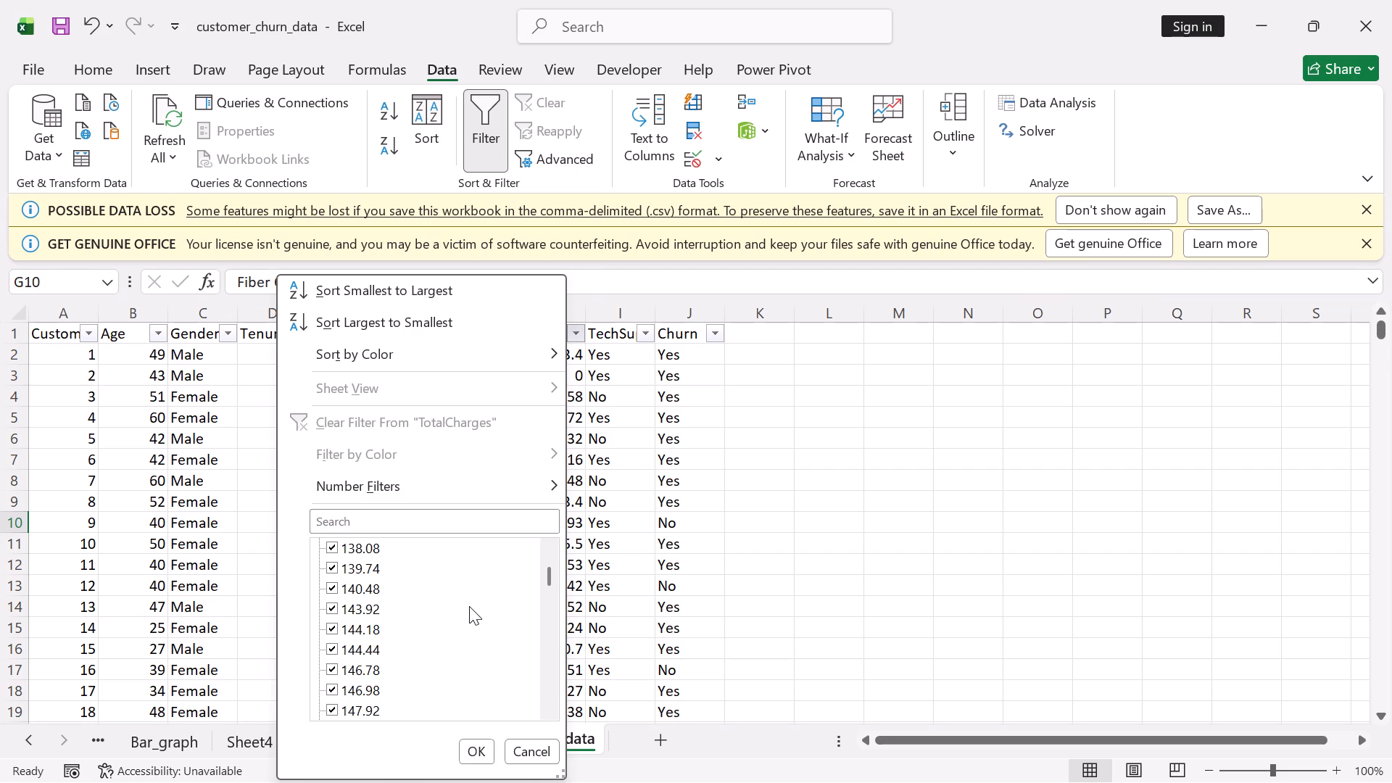
pyautogui.scroll(-20, 469, 606)
pyautogui.scroll(-7, 469, 606)
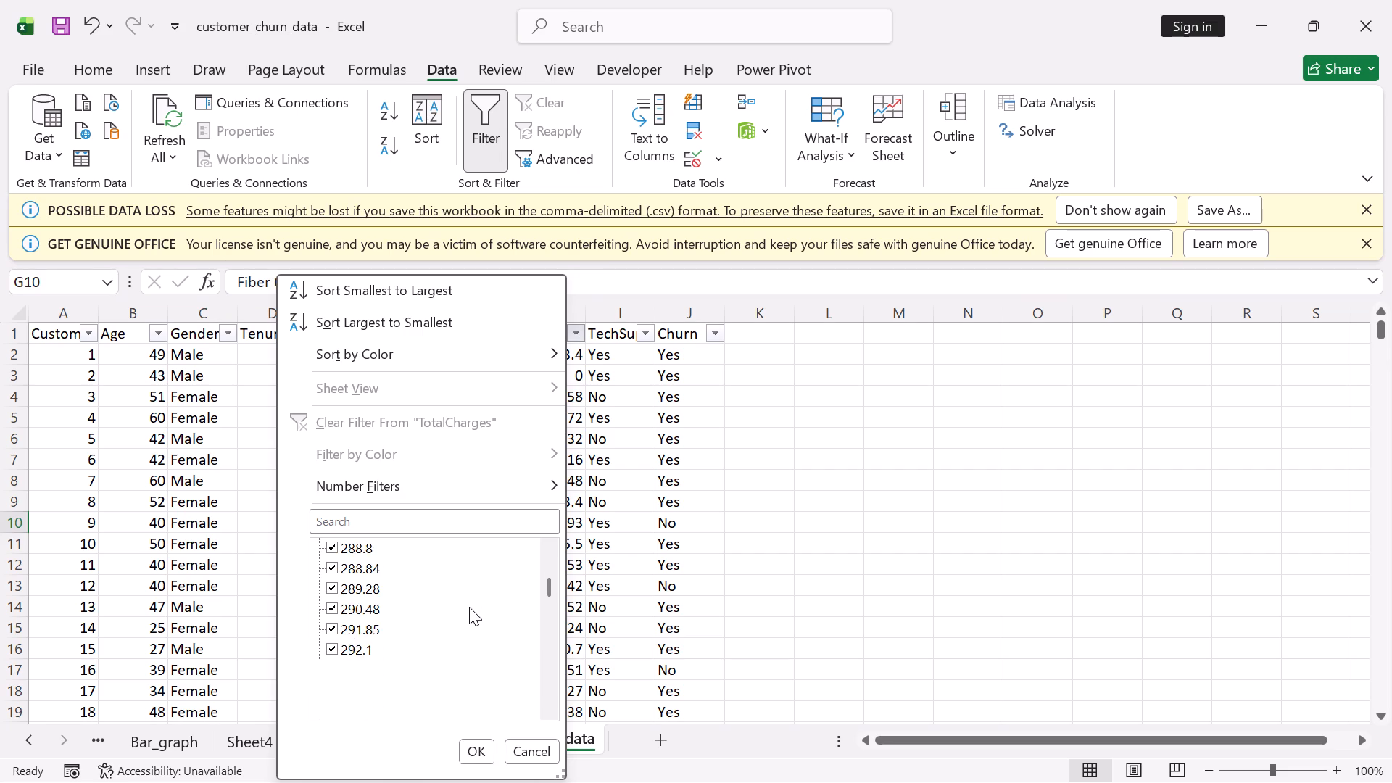
pyautogui.scroll(-20, 469, 607)
pyautogui.scroll(-7, 469, 607)
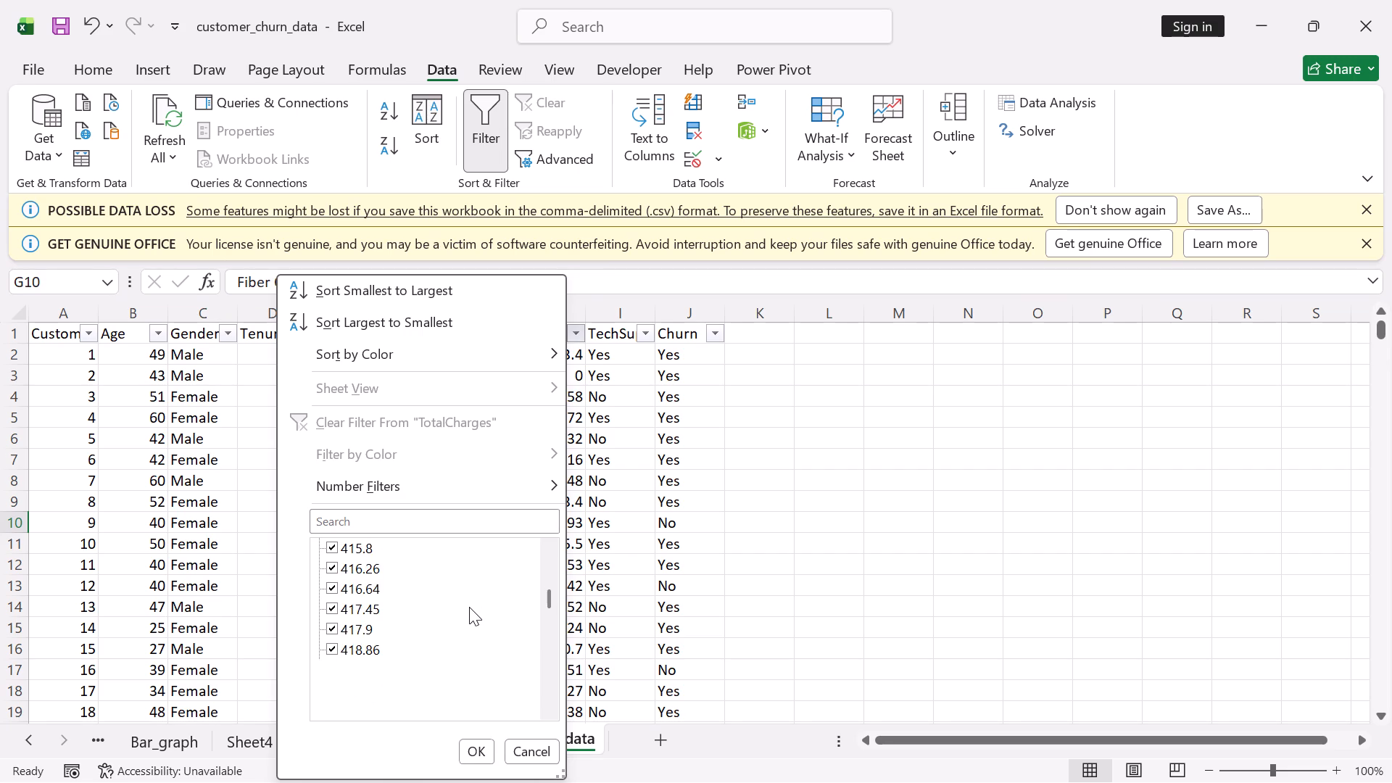
pyautogui.scroll(-20, 469, 607)
pyautogui.scroll(-5, 469, 607)
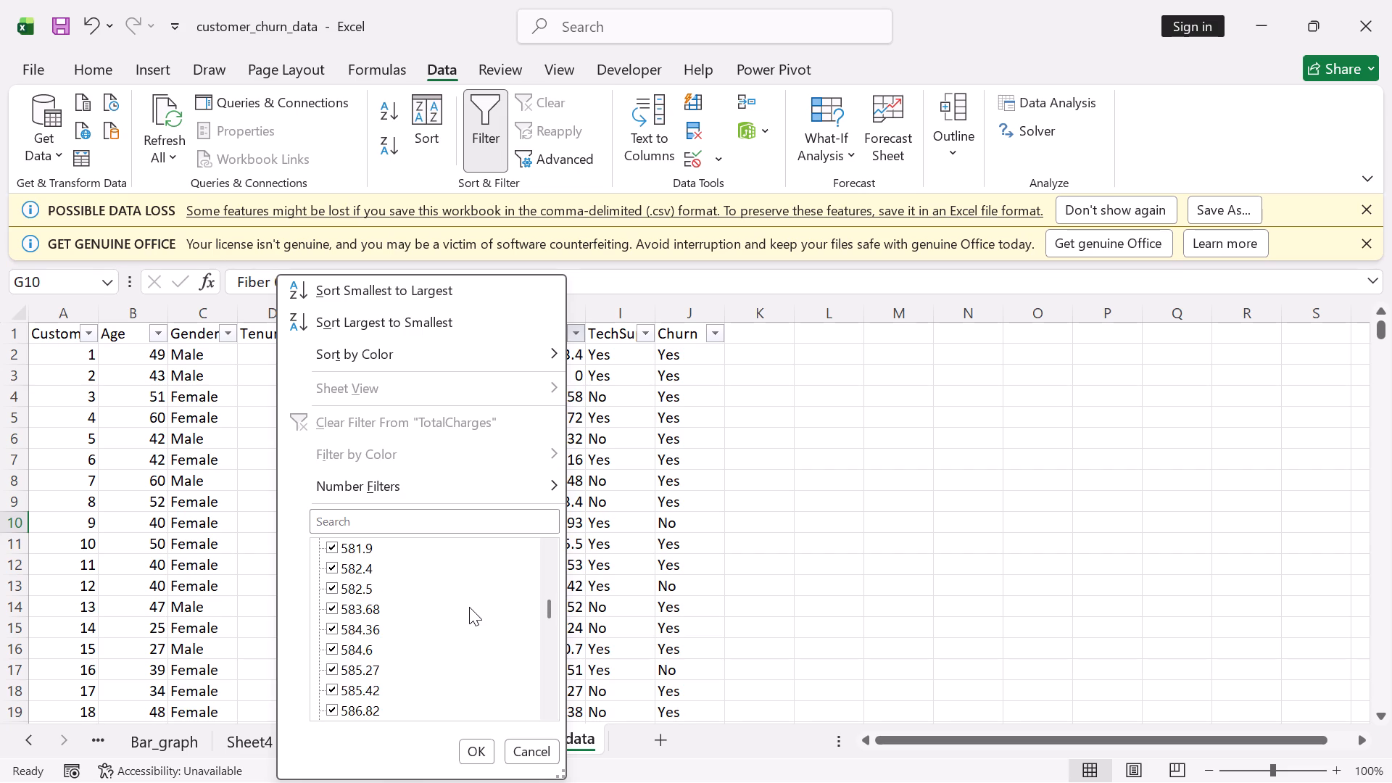
pyautogui.scroll(-20, 469, 607)
pyautogui.scroll(-8, 469, 607)
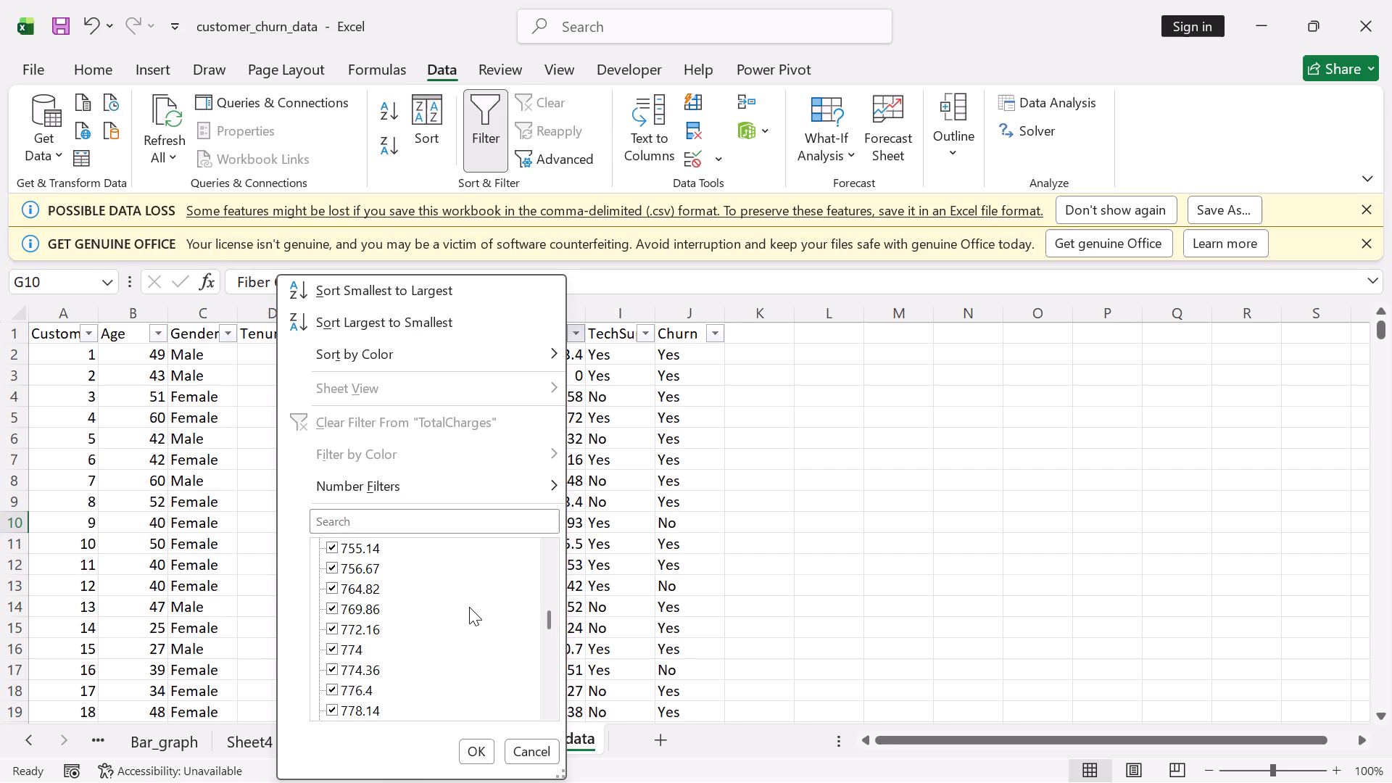
pyautogui.scroll(-20, 469, 607)
pyautogui.scroll(-5, 469, 607)
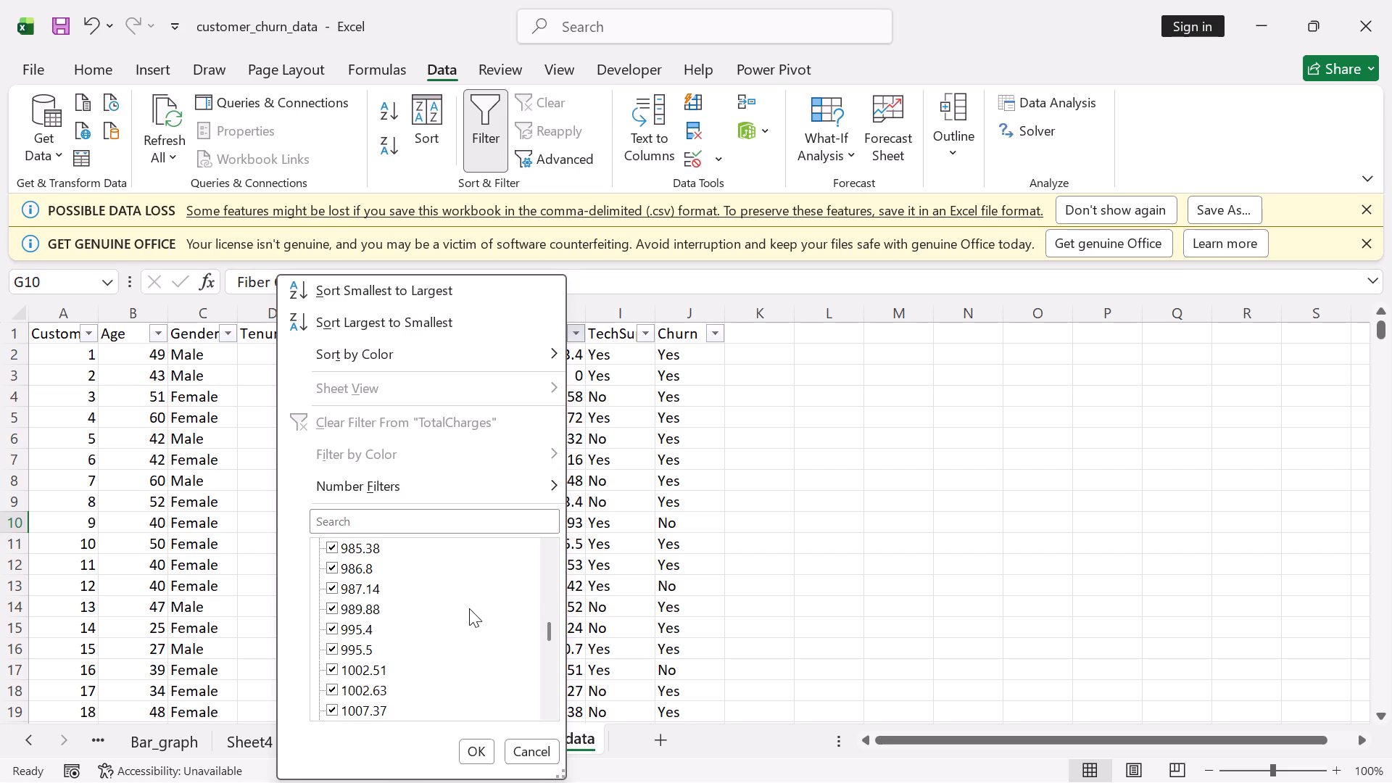
pyautogui.scroll(-12, 469, 608)
pyautogui.click(492, 755)
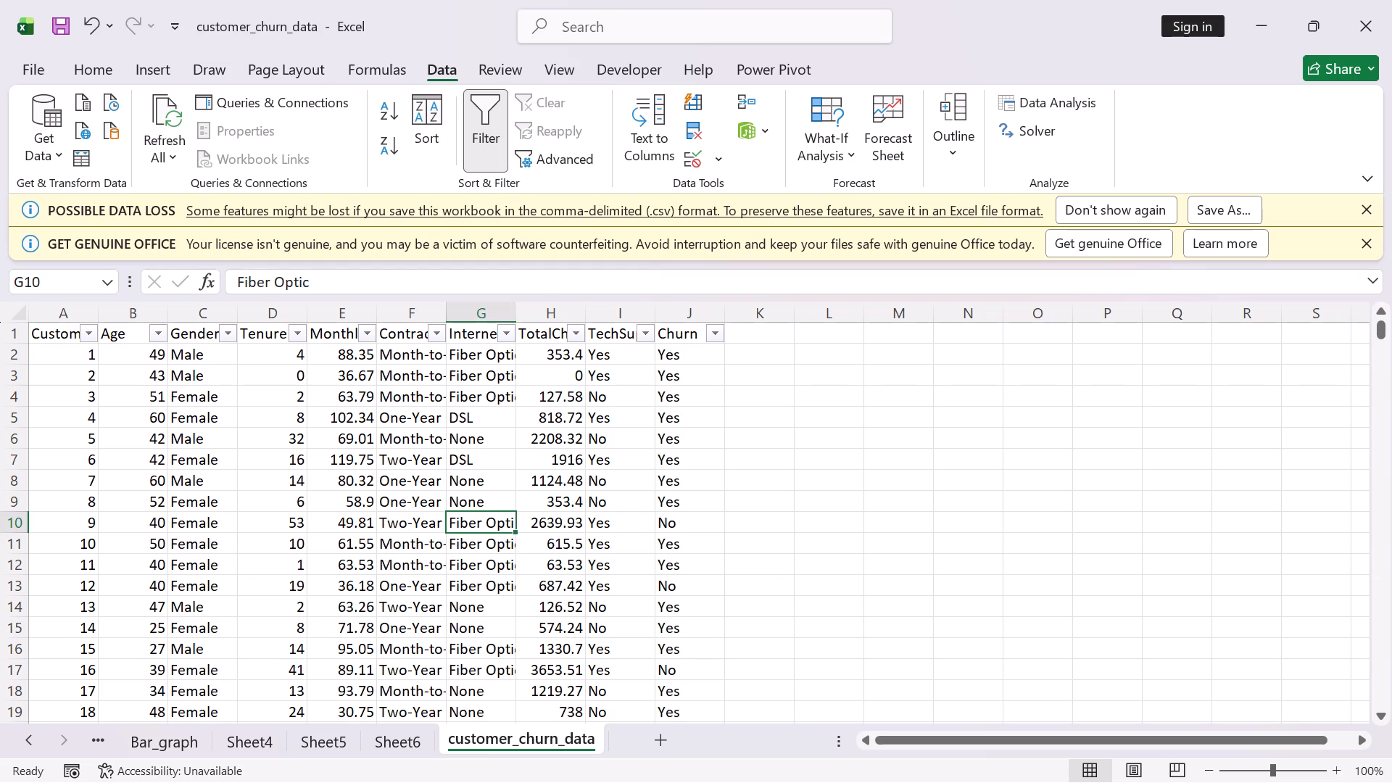
# Filter the TotalCharges column to show only customers with a value of 0.
pyautogui.click(569, 336)
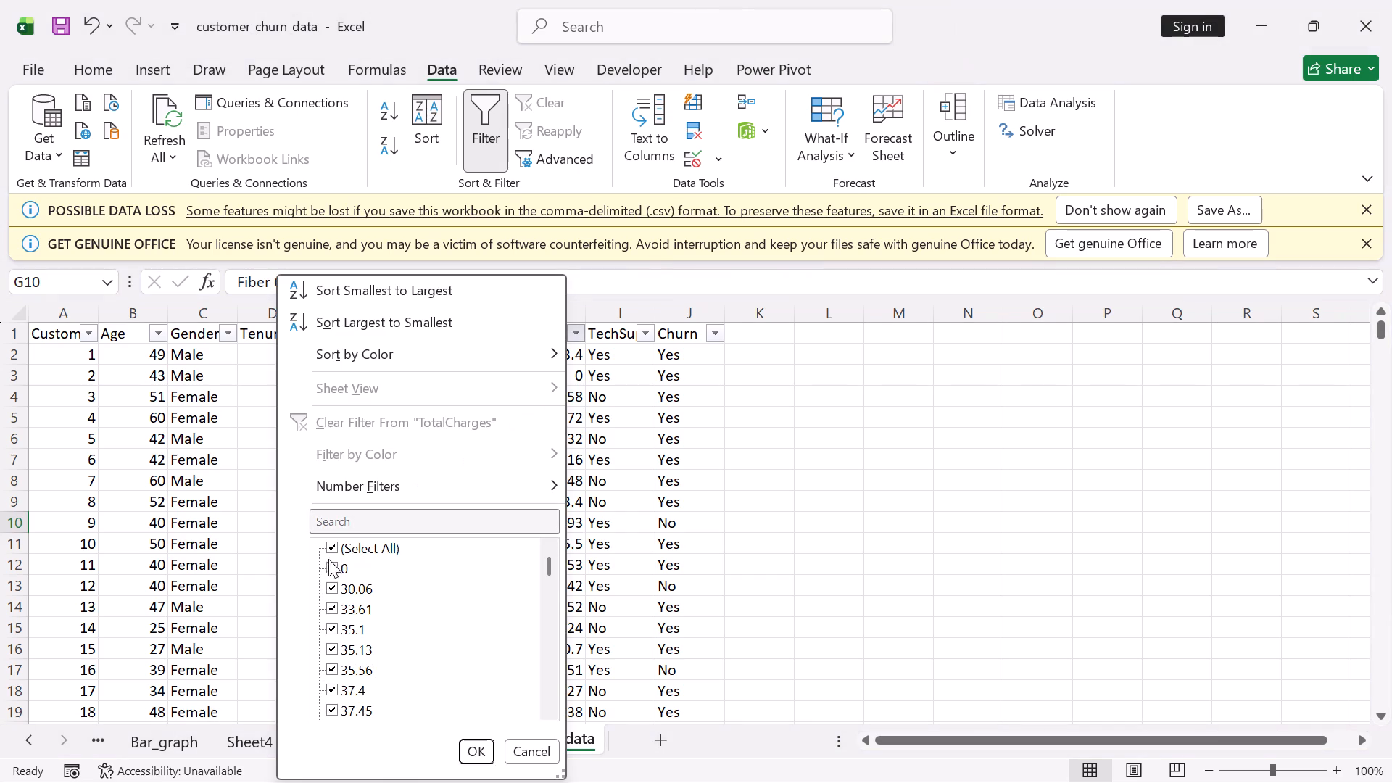
pyautogui.click(327, 549)
pyautogui.click(328, 567)
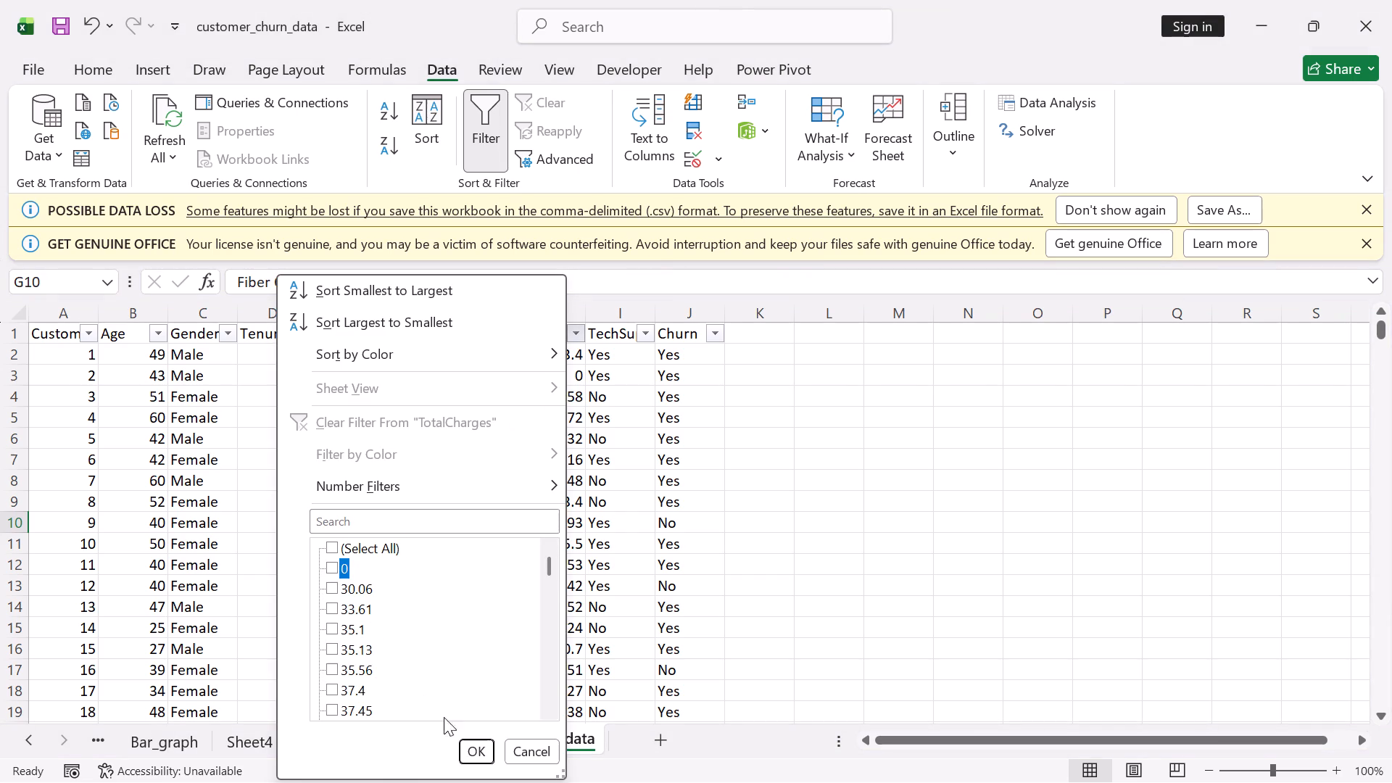
pyautogui.click(471, 757)
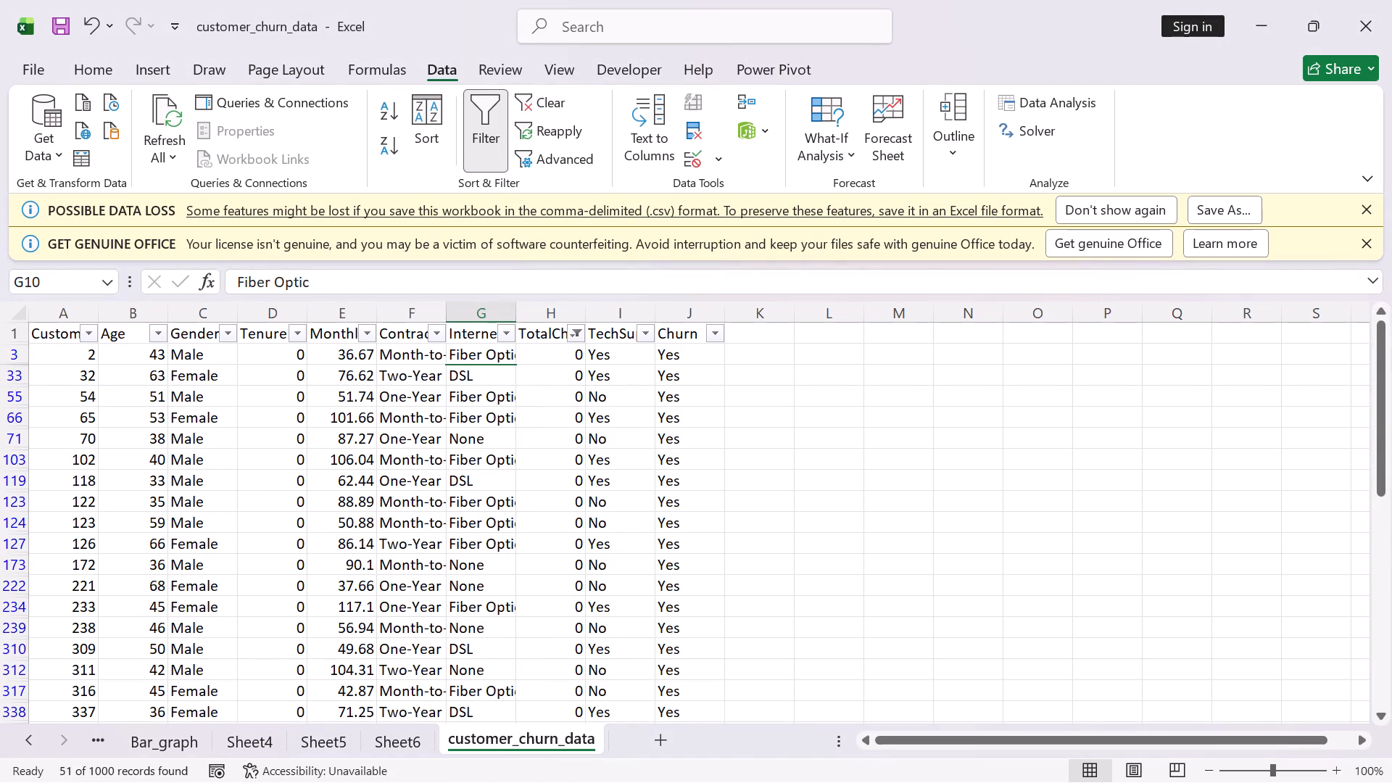
# Examine the filtered rows with zero TotalCharges, comparing their Tenure, MonthlyCharges and Churn values.
pyautogui.scroll(-19, 576, 599)
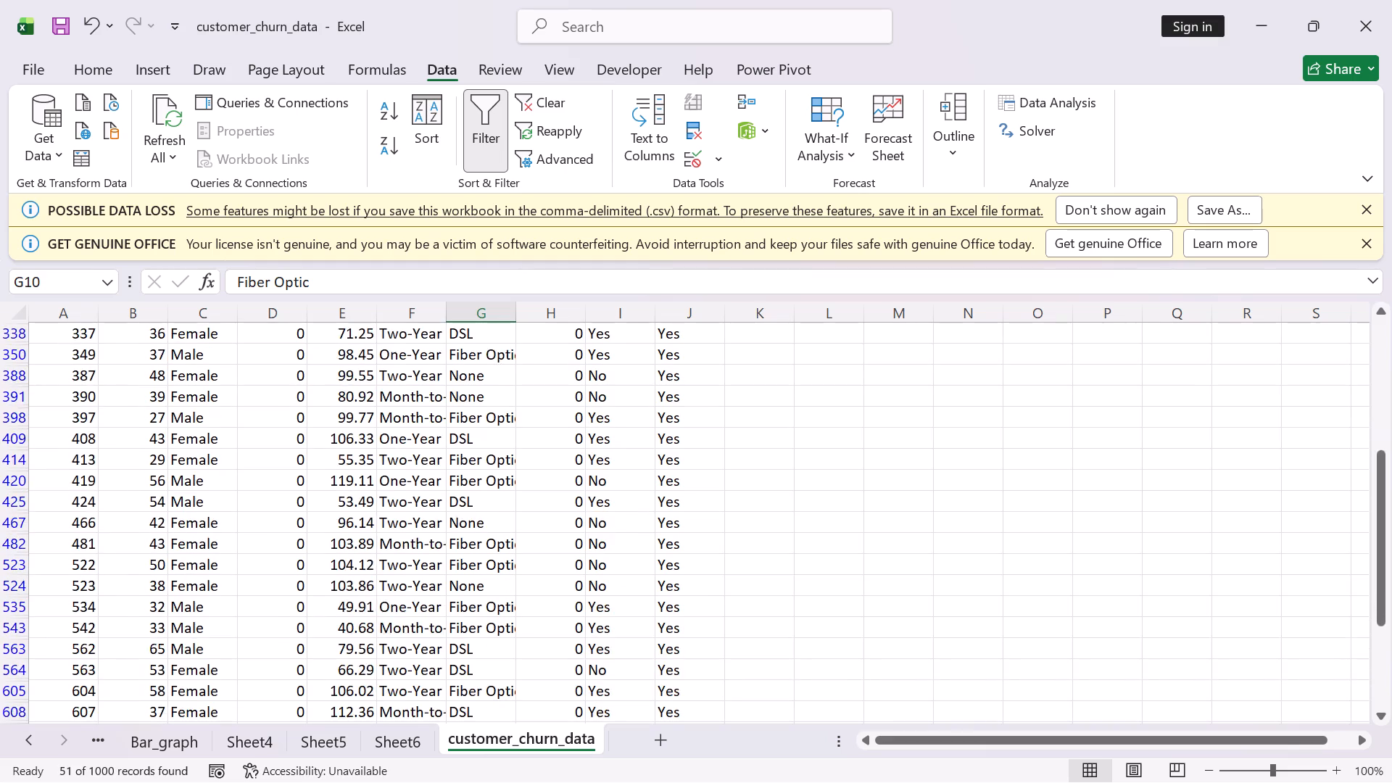
pyautogui.scroll(-18, 578, 599)
pyautogui.scroll(-4, 578, 599)
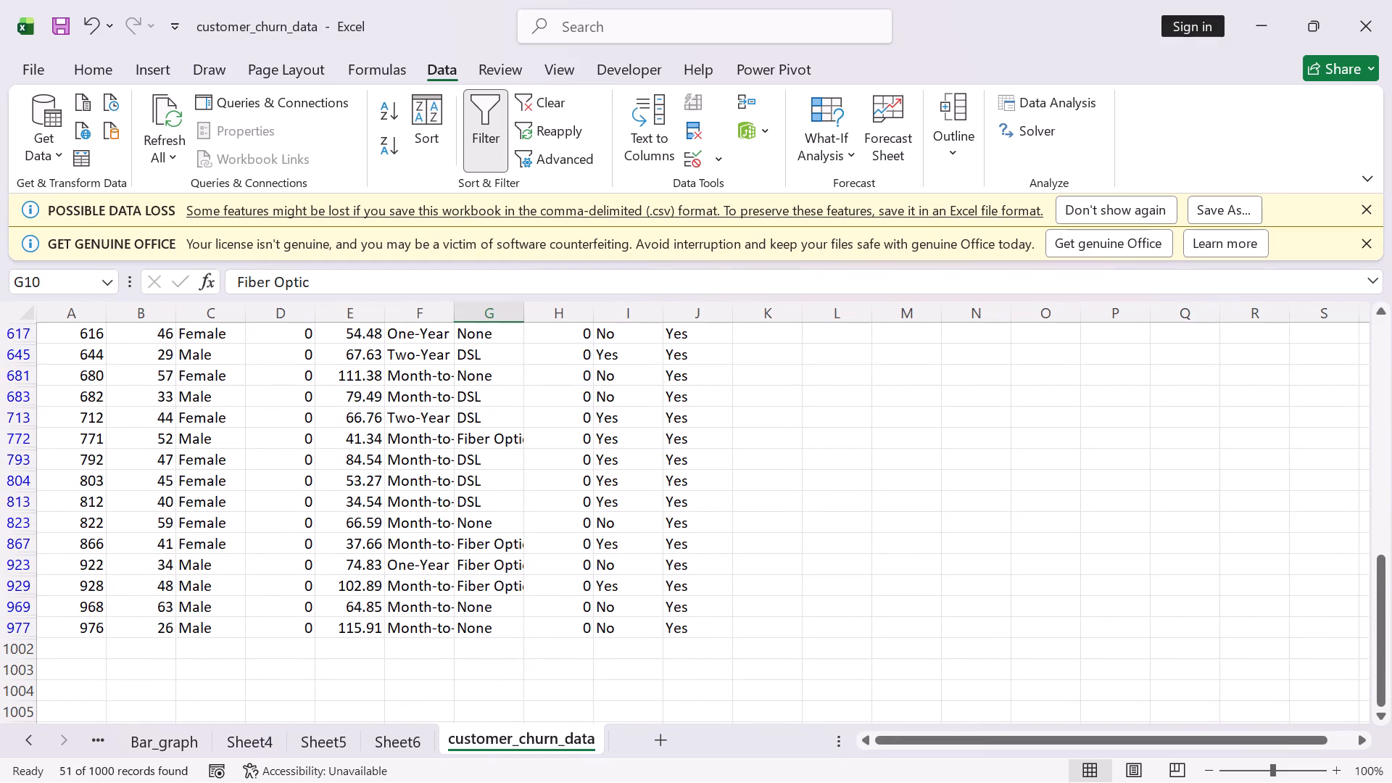
pyautogui.scroll(6, 578, 599)
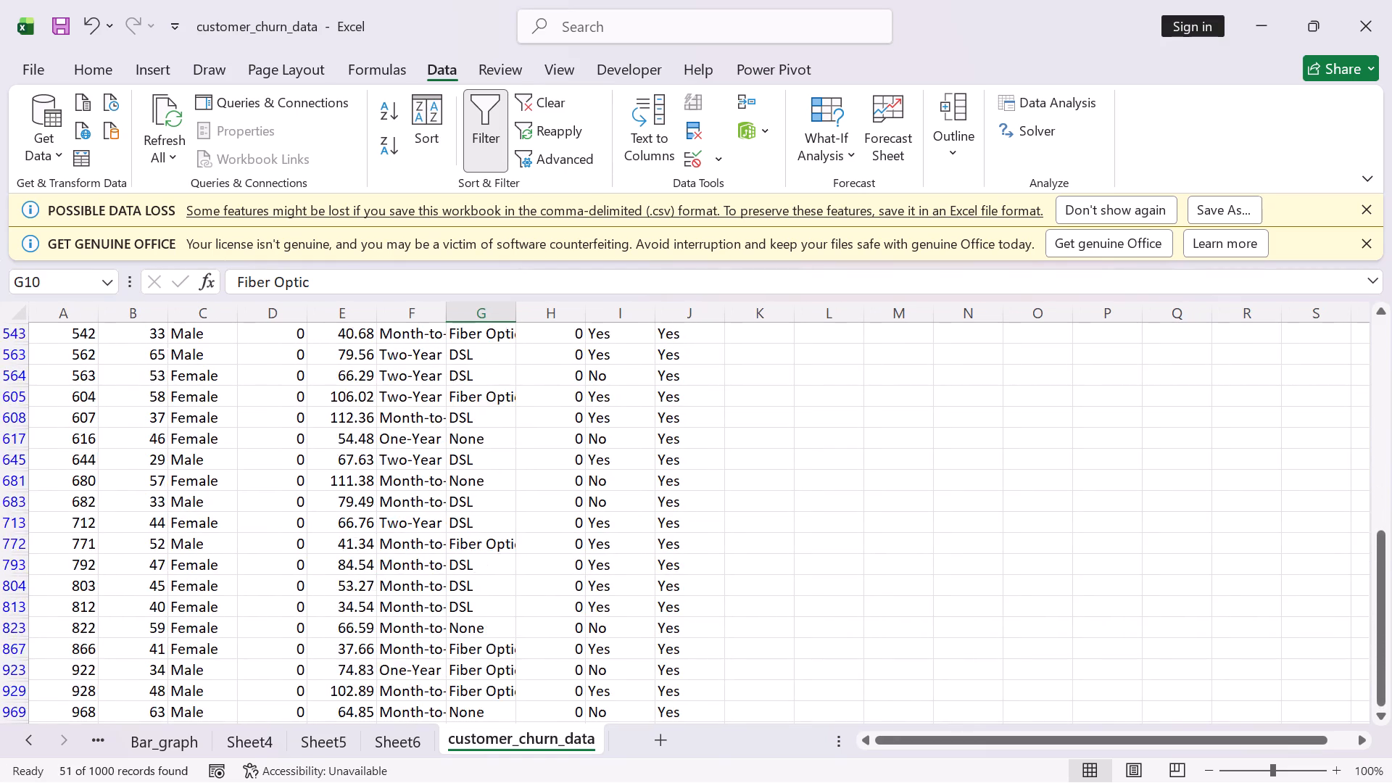
# Reselect all values in the TotalCharges column filter so every customer row is shown again.
pyautogui.scroll(19, 578, 599)
pyautogui.scroll(6, 594, 584)
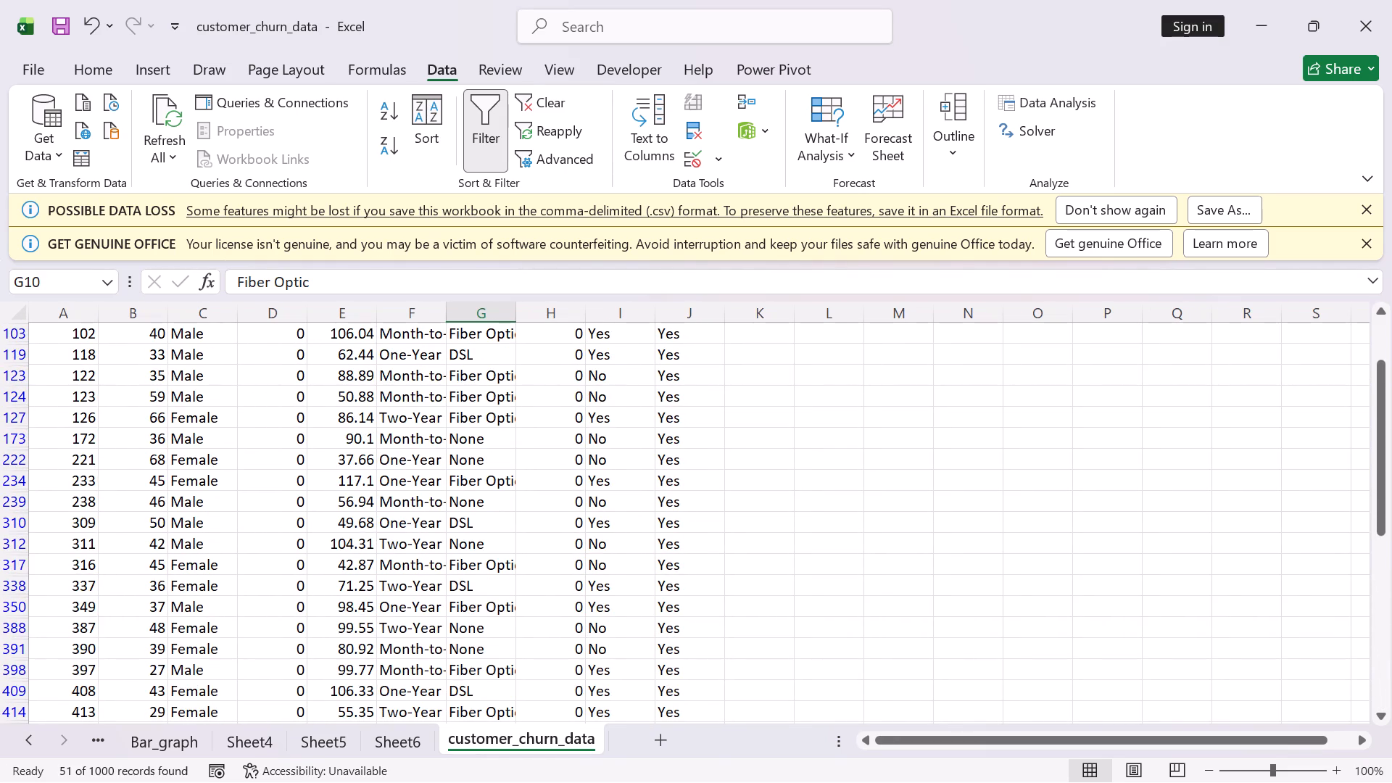
pyautogui.scroll(5, 595, 584)
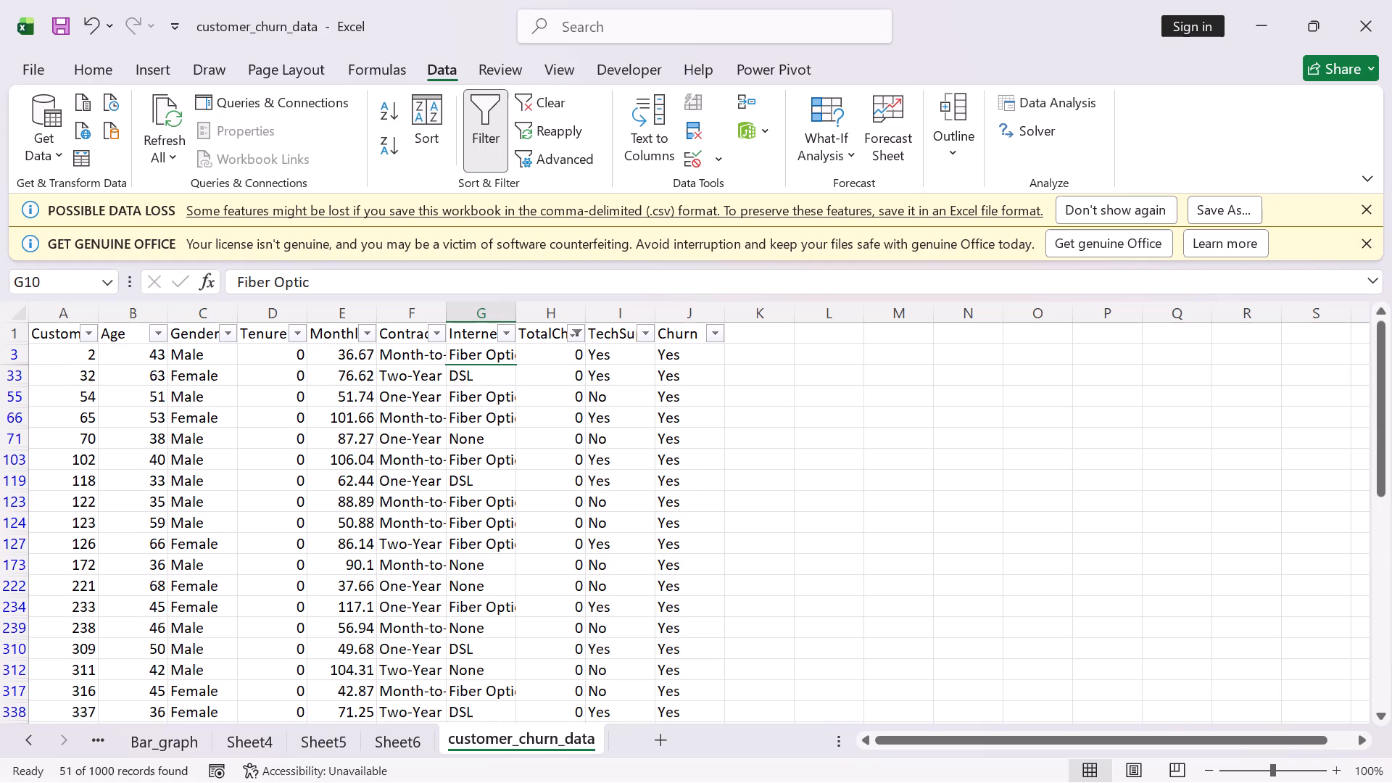
pyautogui.scroll(13, 595, 584)
pyautogui.click(575, 332)
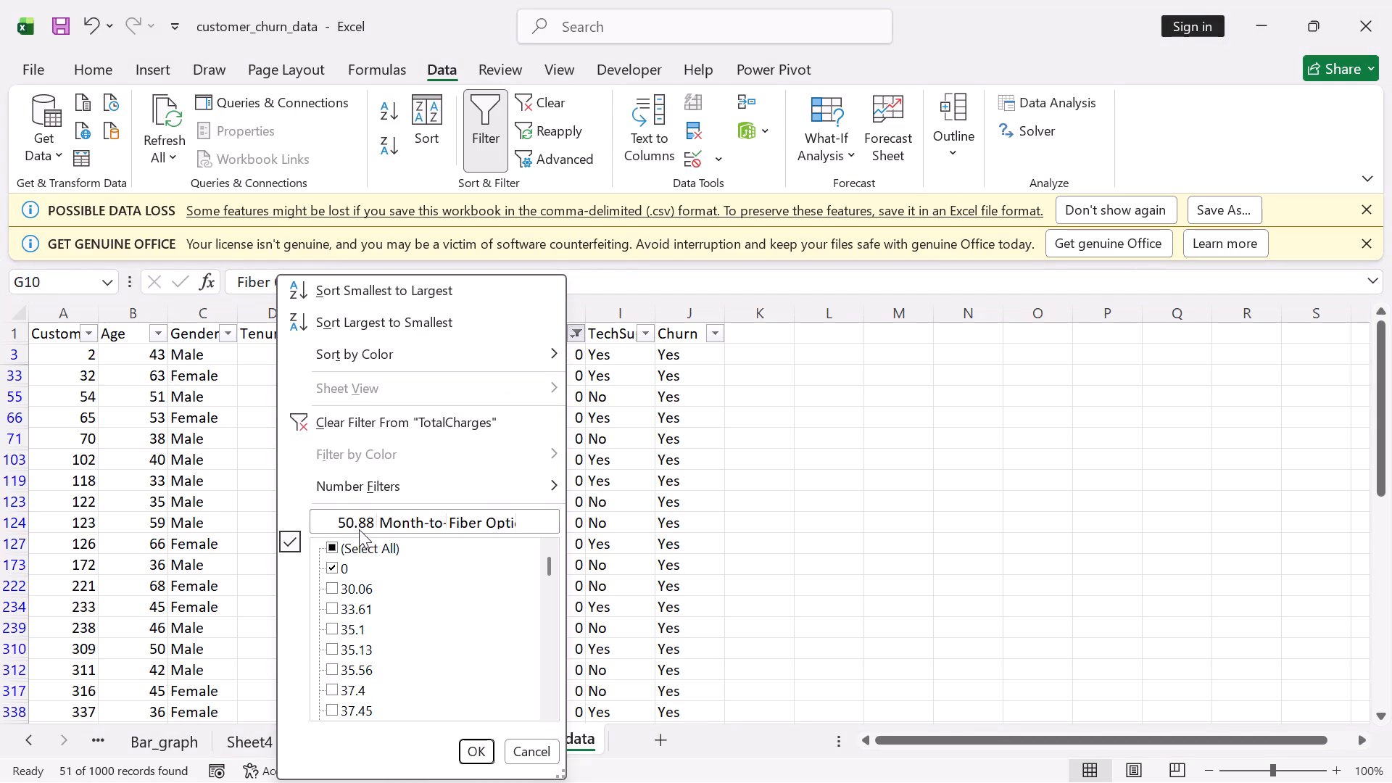
pyautogui.click(332, 551)
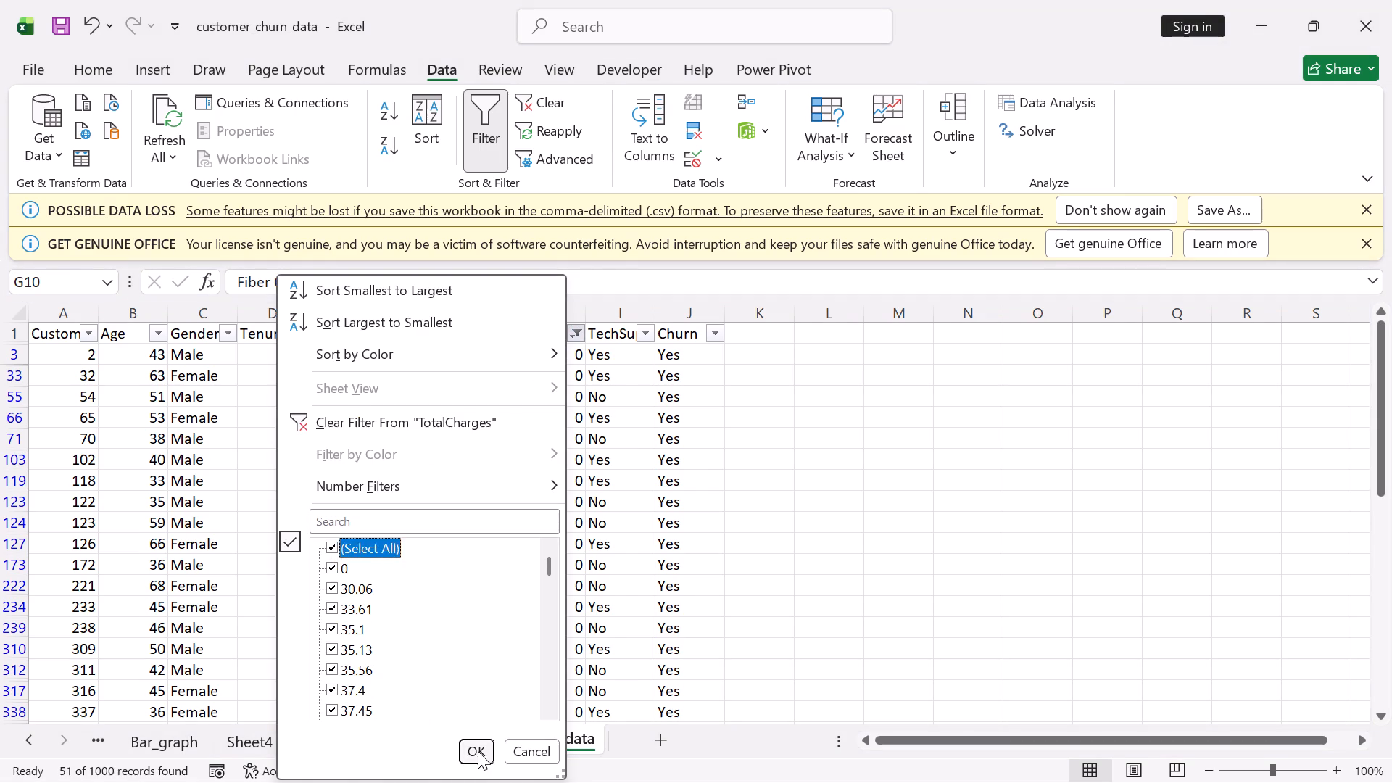
pyautogui.click(478, 751)
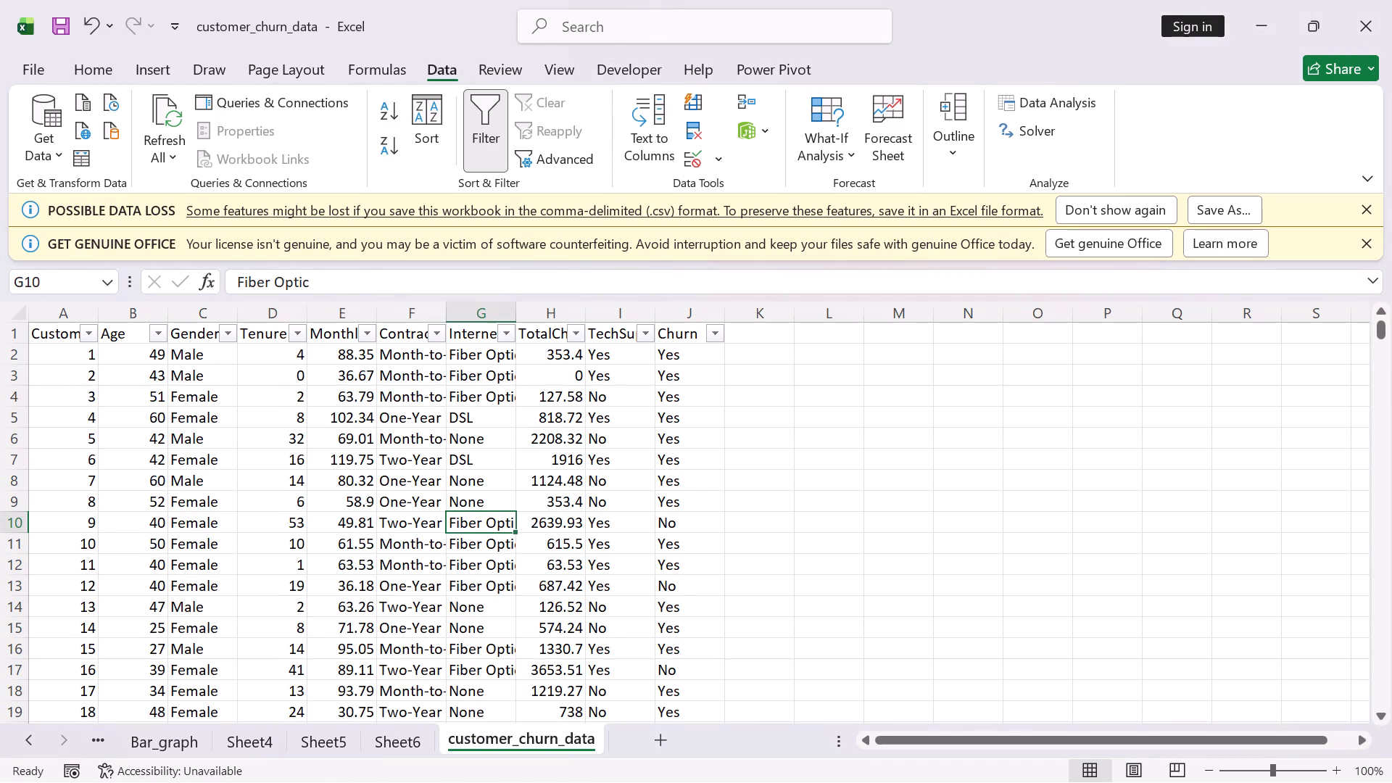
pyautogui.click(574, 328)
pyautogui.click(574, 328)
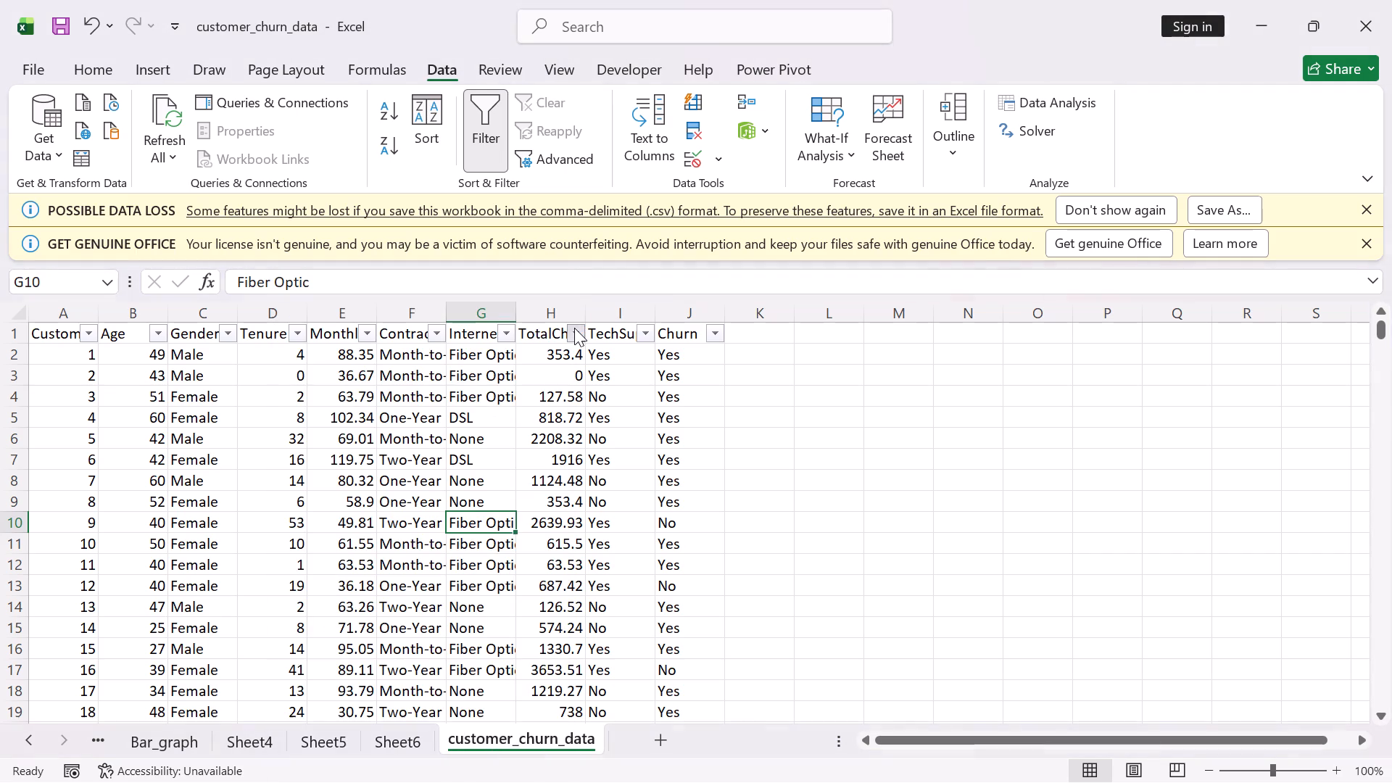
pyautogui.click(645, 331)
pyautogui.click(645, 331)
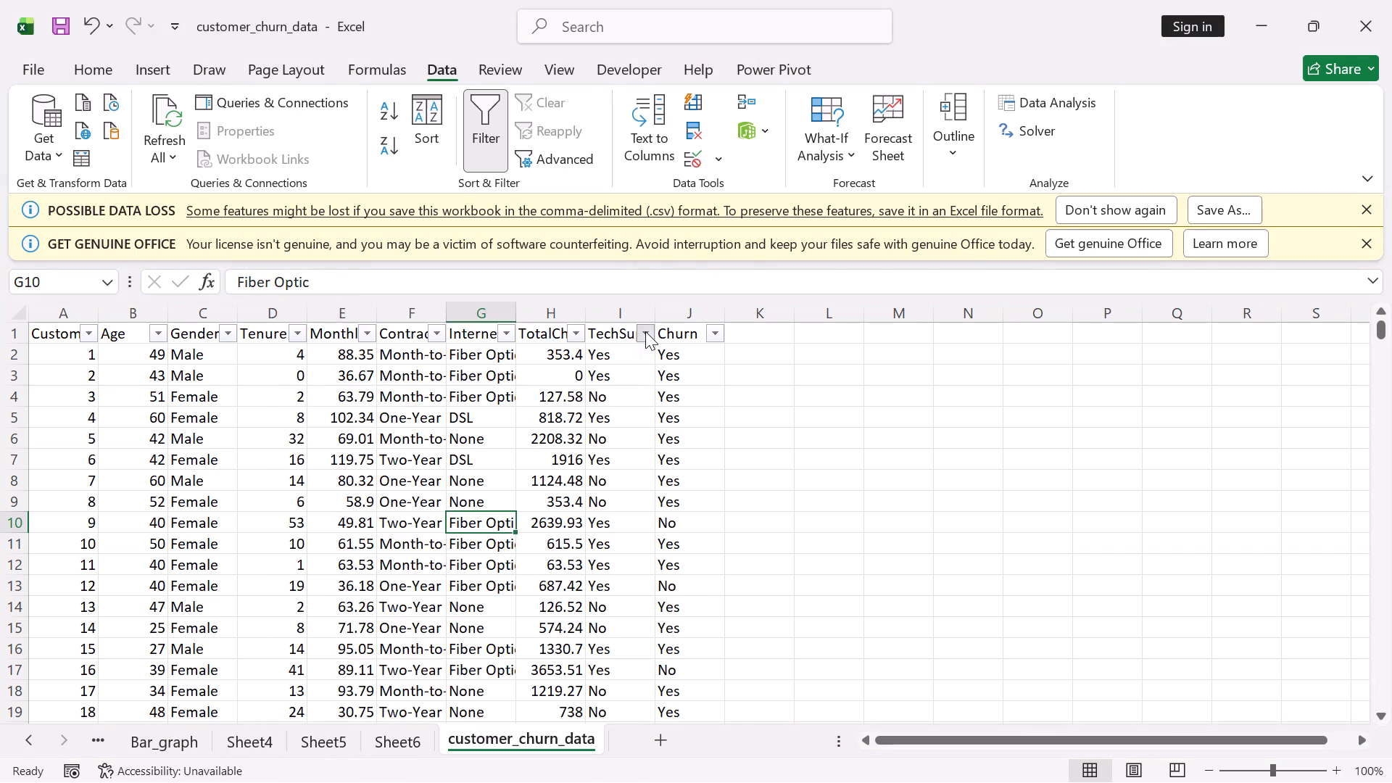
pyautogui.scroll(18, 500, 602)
# Review the regression outputs on Sheet6 and Sheet5, the Bar_graph chart, and the average TotalCharges PivotTable on Sheet2.
pyautogui.click(391, 742)
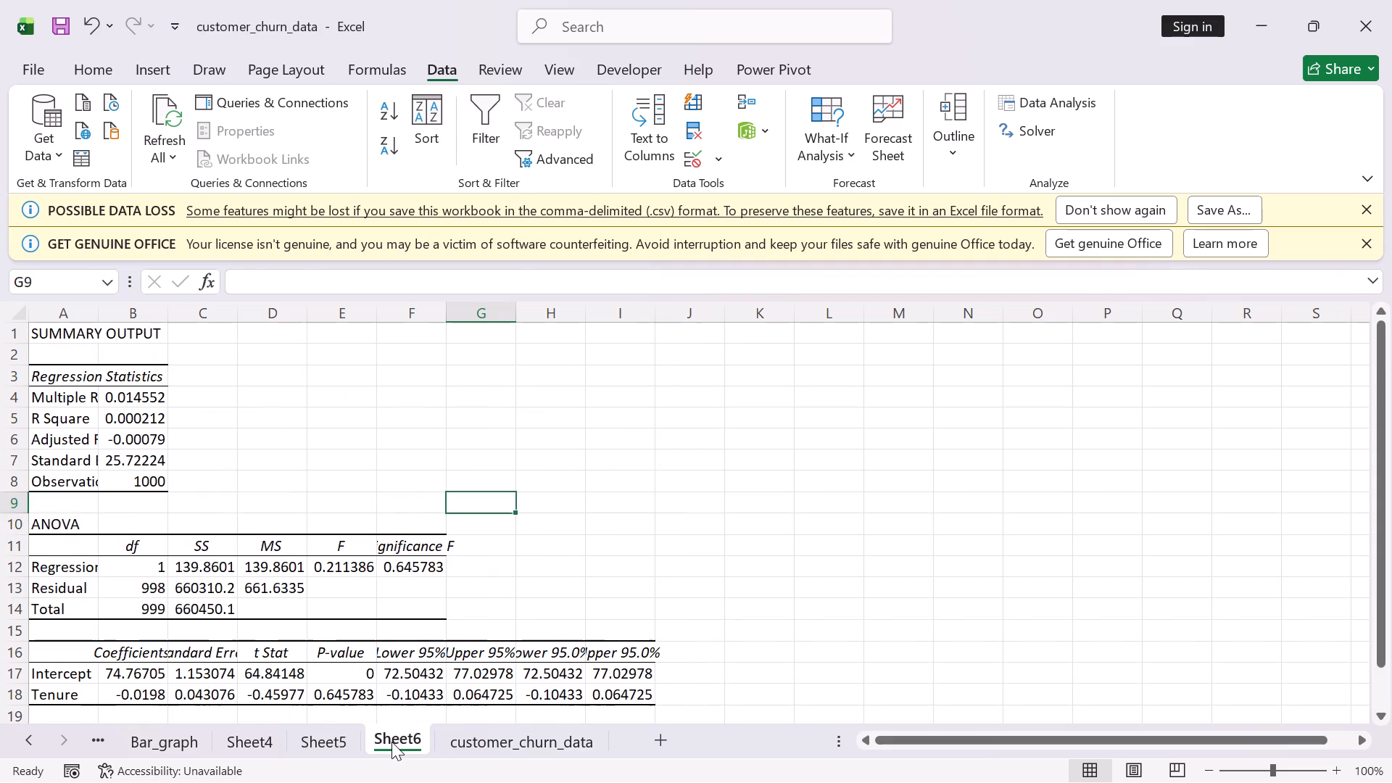
pyautogui.click(318, 741)
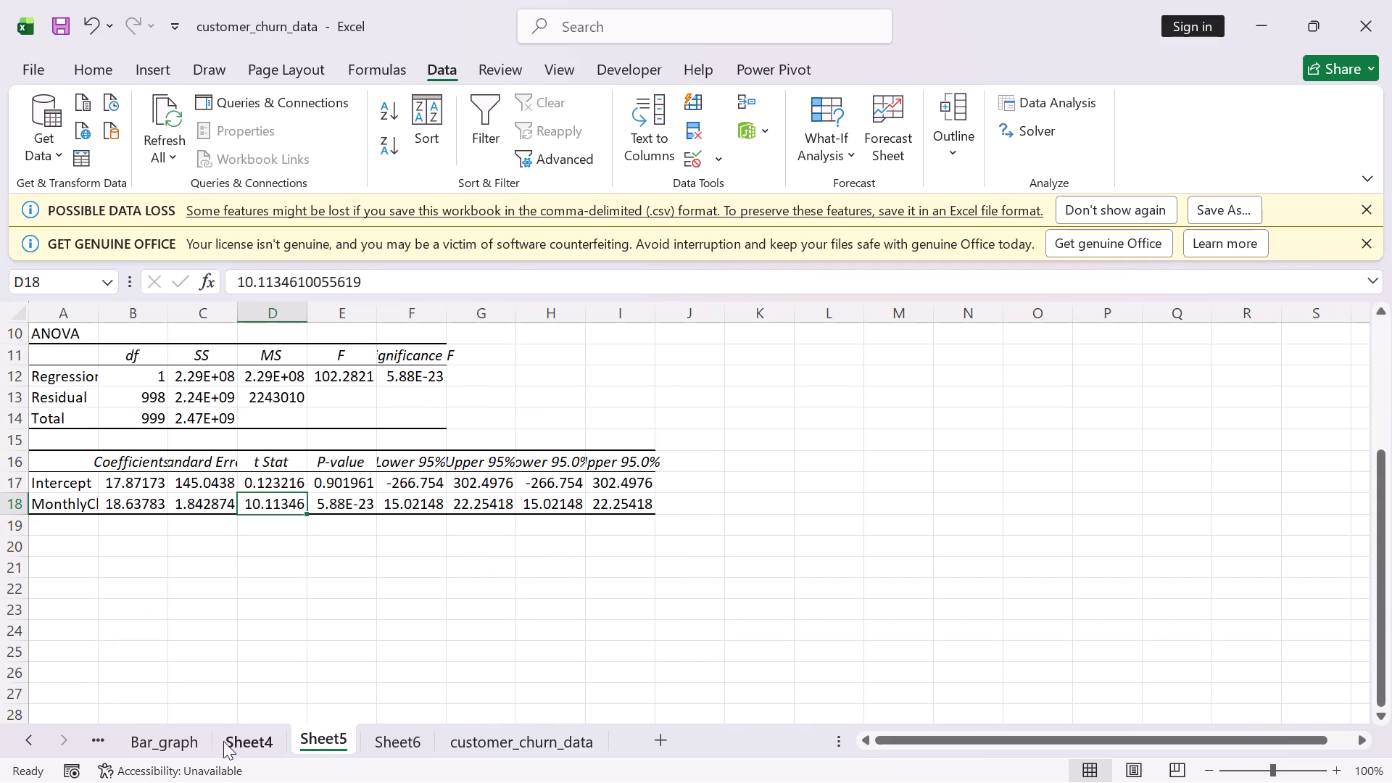
pyautogui.click(179, 744)
pyautogui.scroll(7, 701, 579)
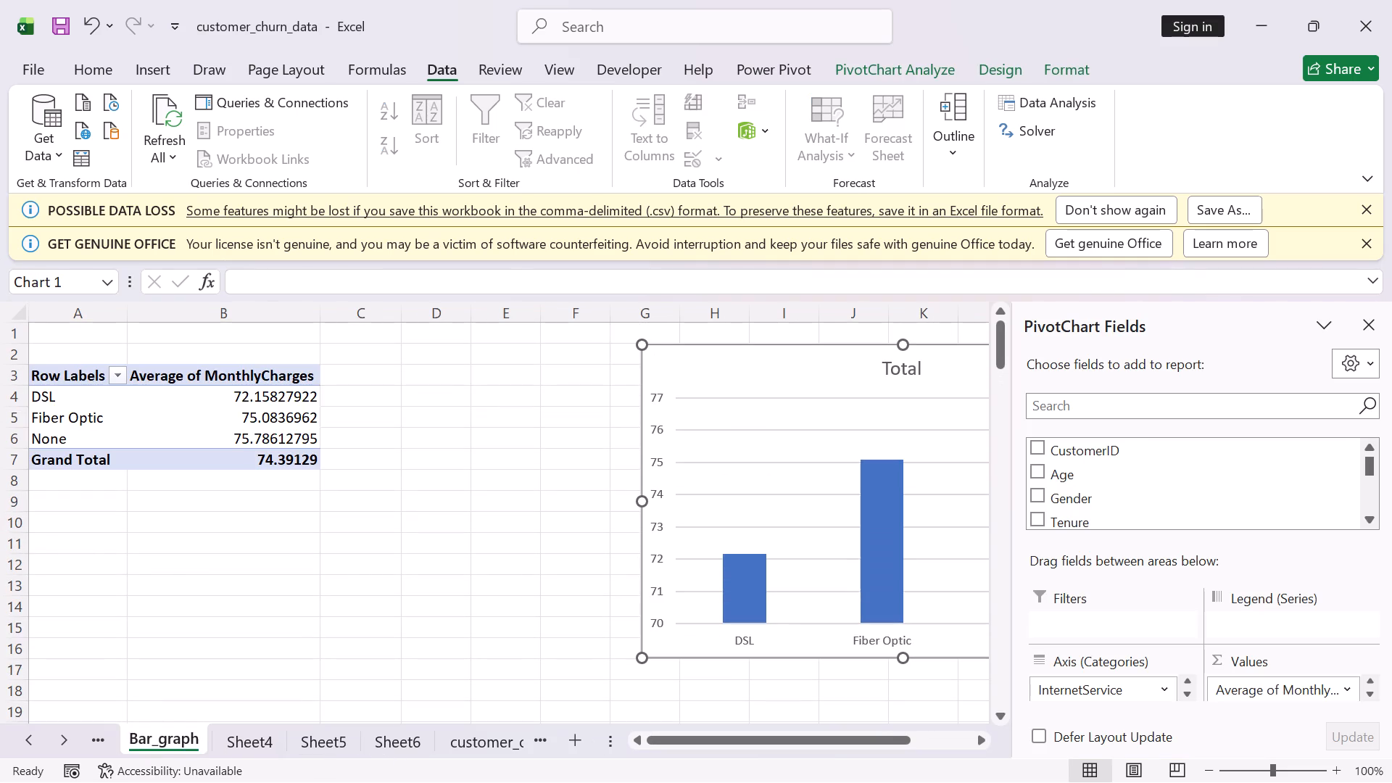
pyautogui.scroll(6, 713, 575)
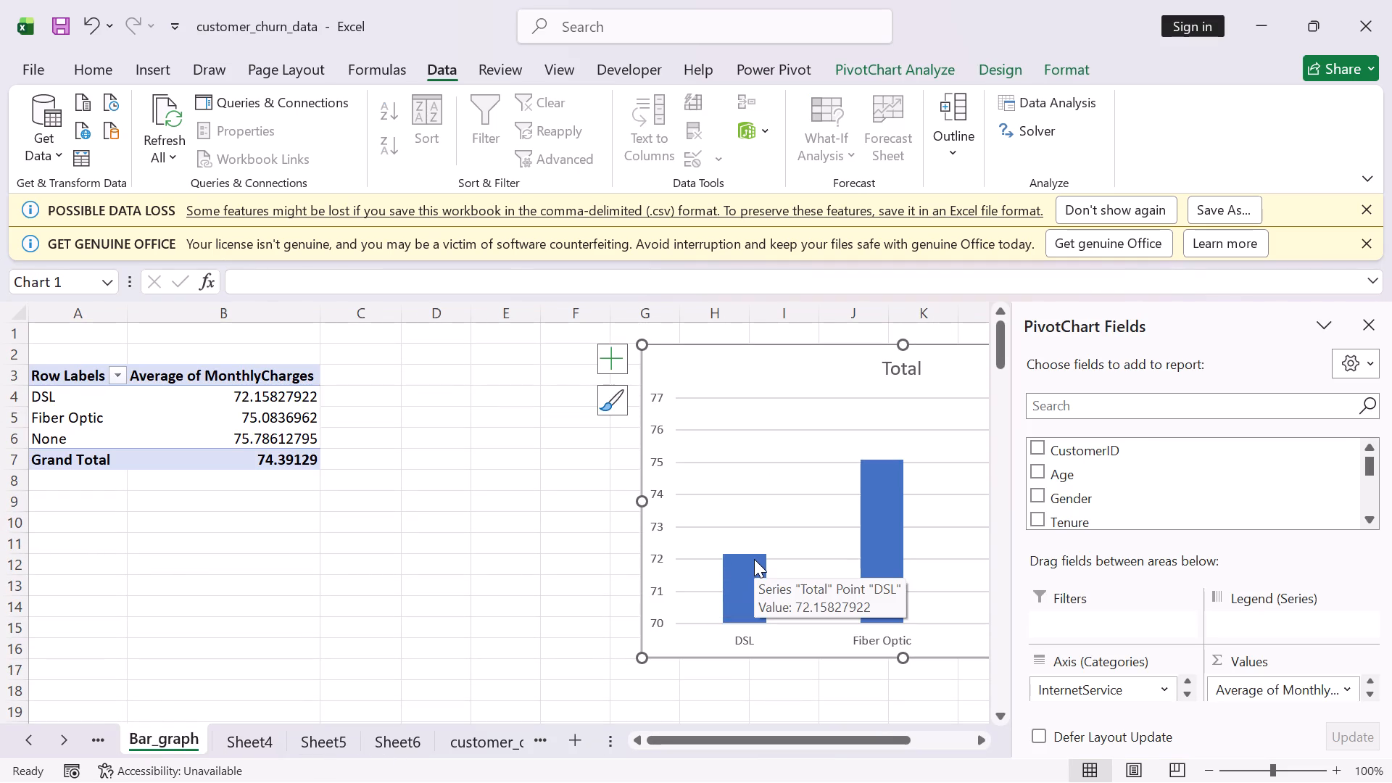
pyautogui.click(25, 745)
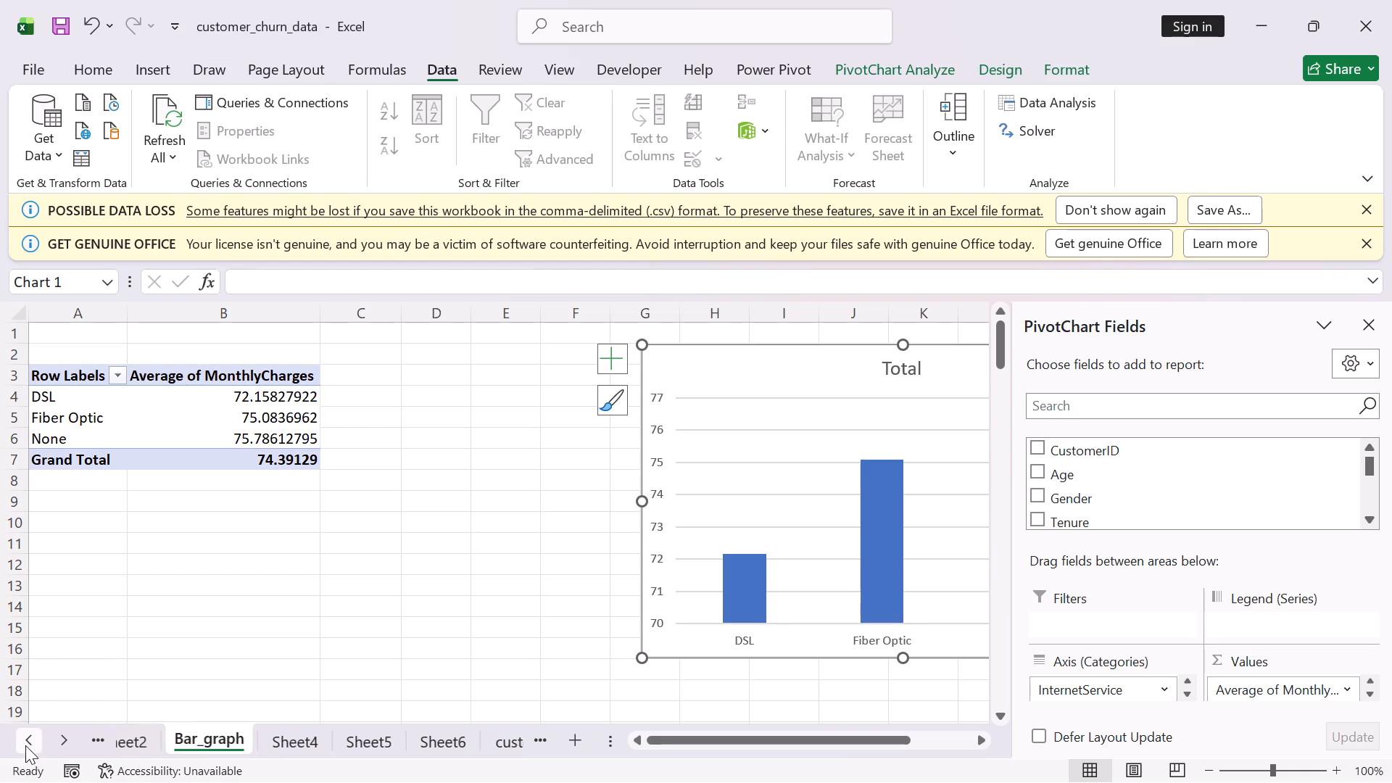
pyautogui.click(162, 743)
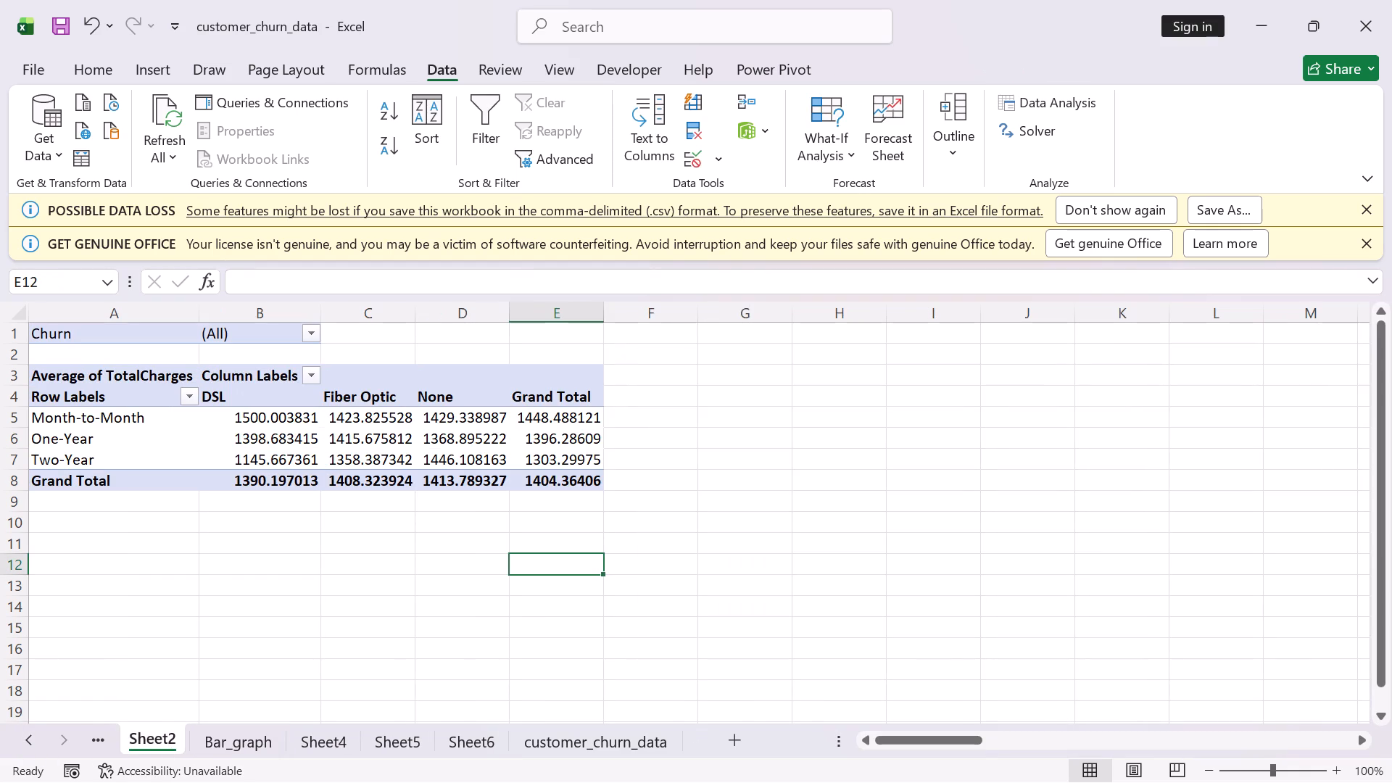
pyautogui.scroll(6, 381, 587)
# Filter the Sheet2 PivotTable by Churn, enabling multiple-item selection and keeping only the No item.
pyautogui.click(315, 335)
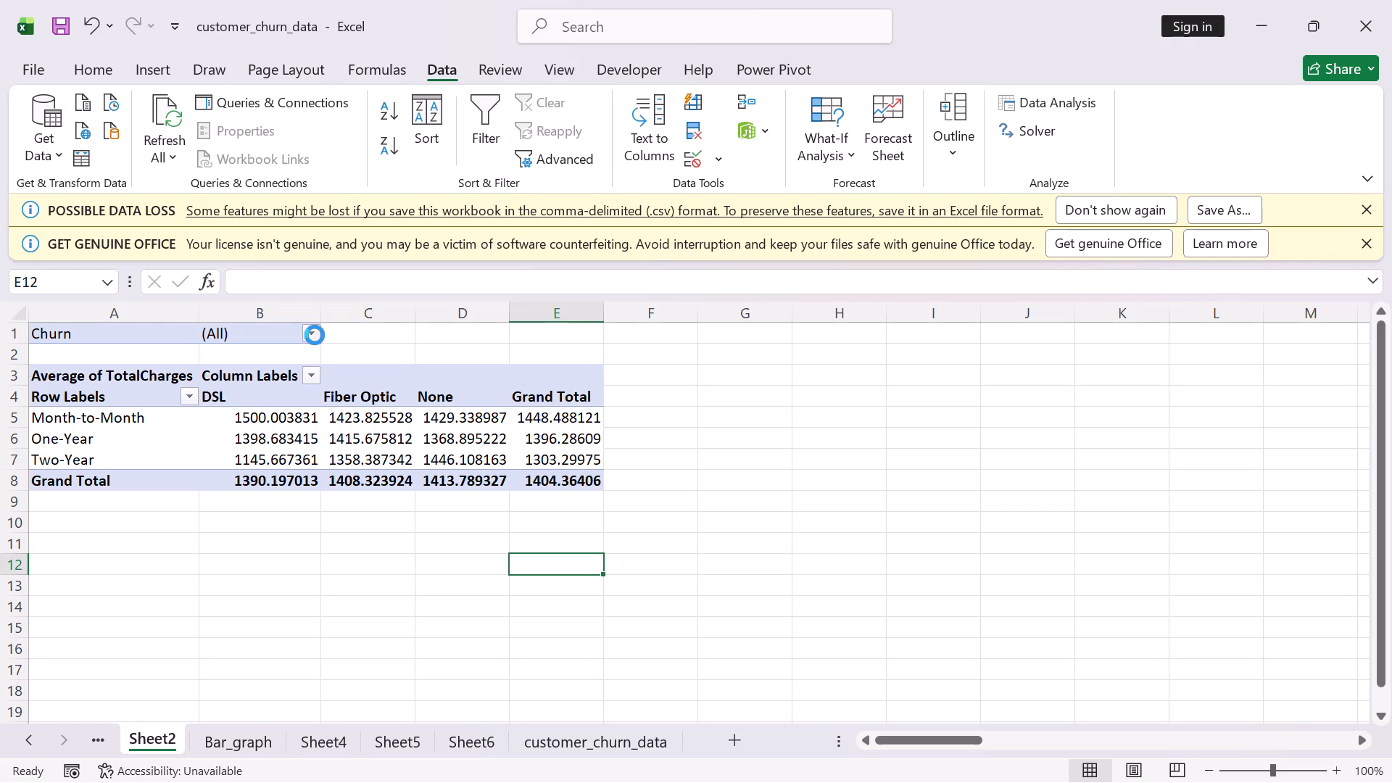
pyautogui.click(83, 398)
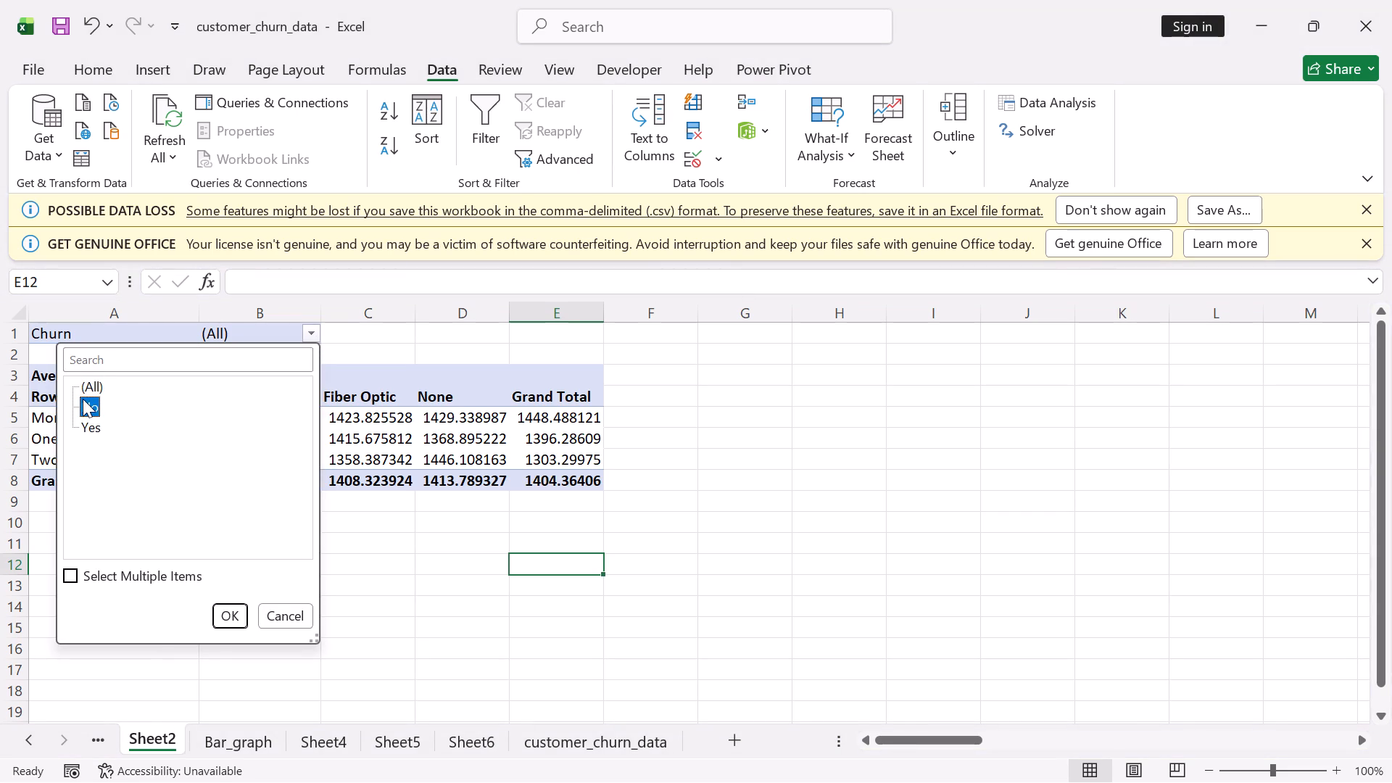
pyautogui.click(90, 389)
pyautogui.click(66, 569)
pyautogui.click(88, 379)
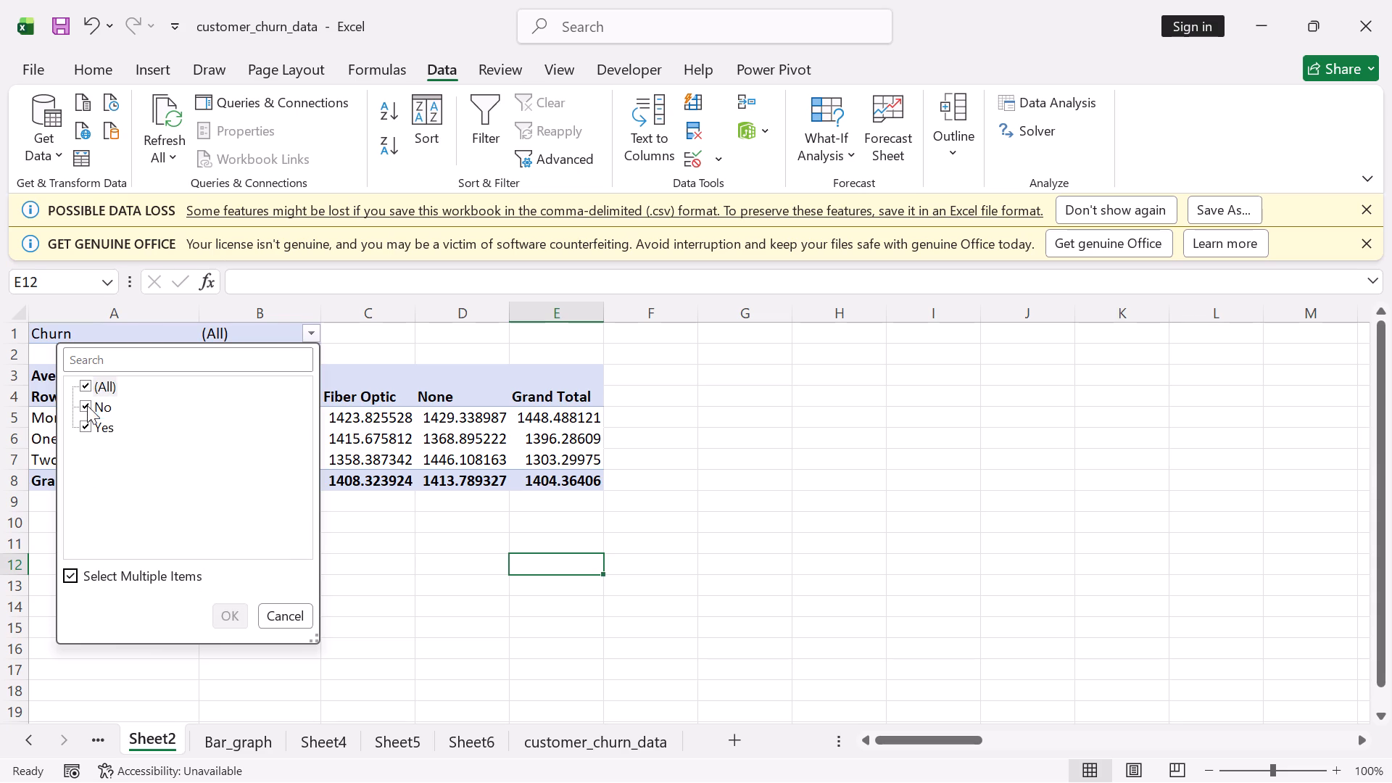
pyautogui.click(87, 405)
pyautogui.click(230, 618)
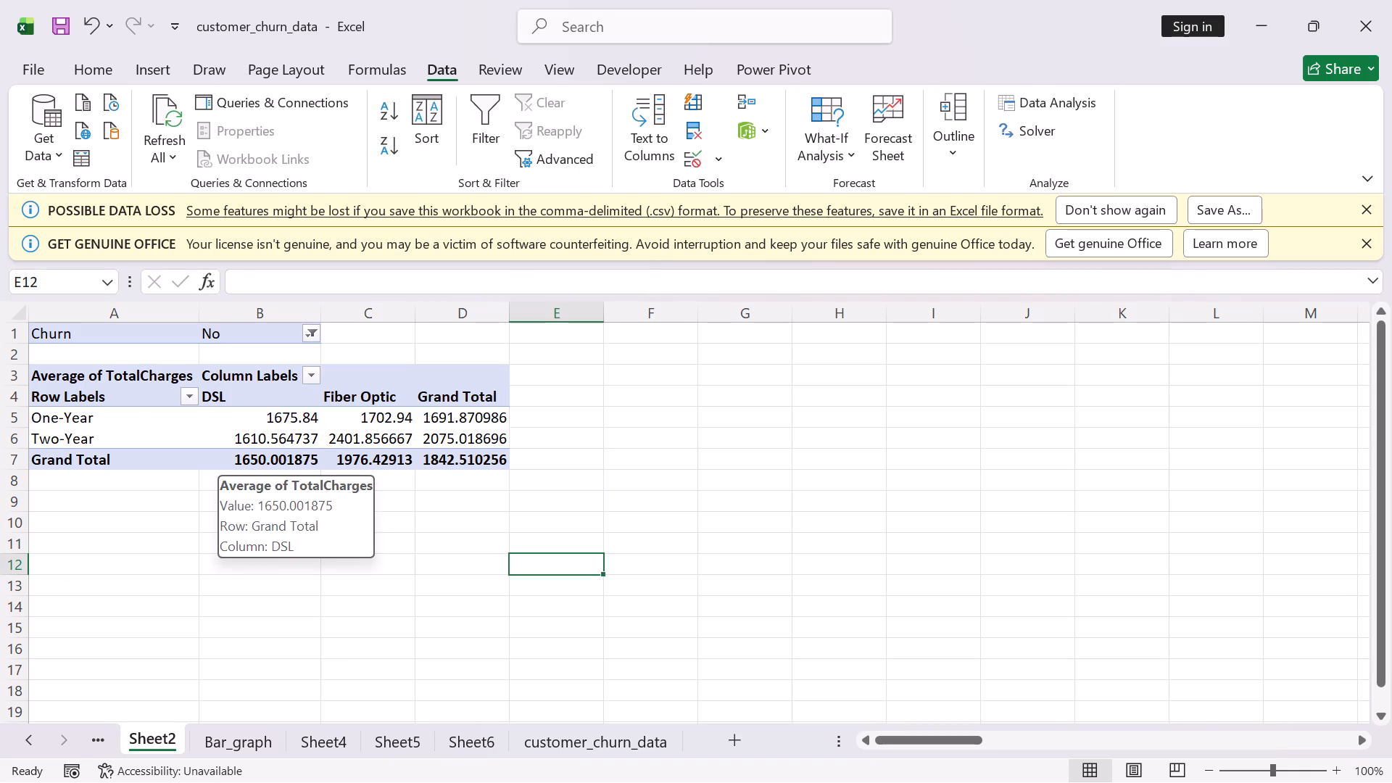
# Examine the filtered PivotTable's field layout across its filters, columns, rows and values areas.
pyautogui.click(285, 400)
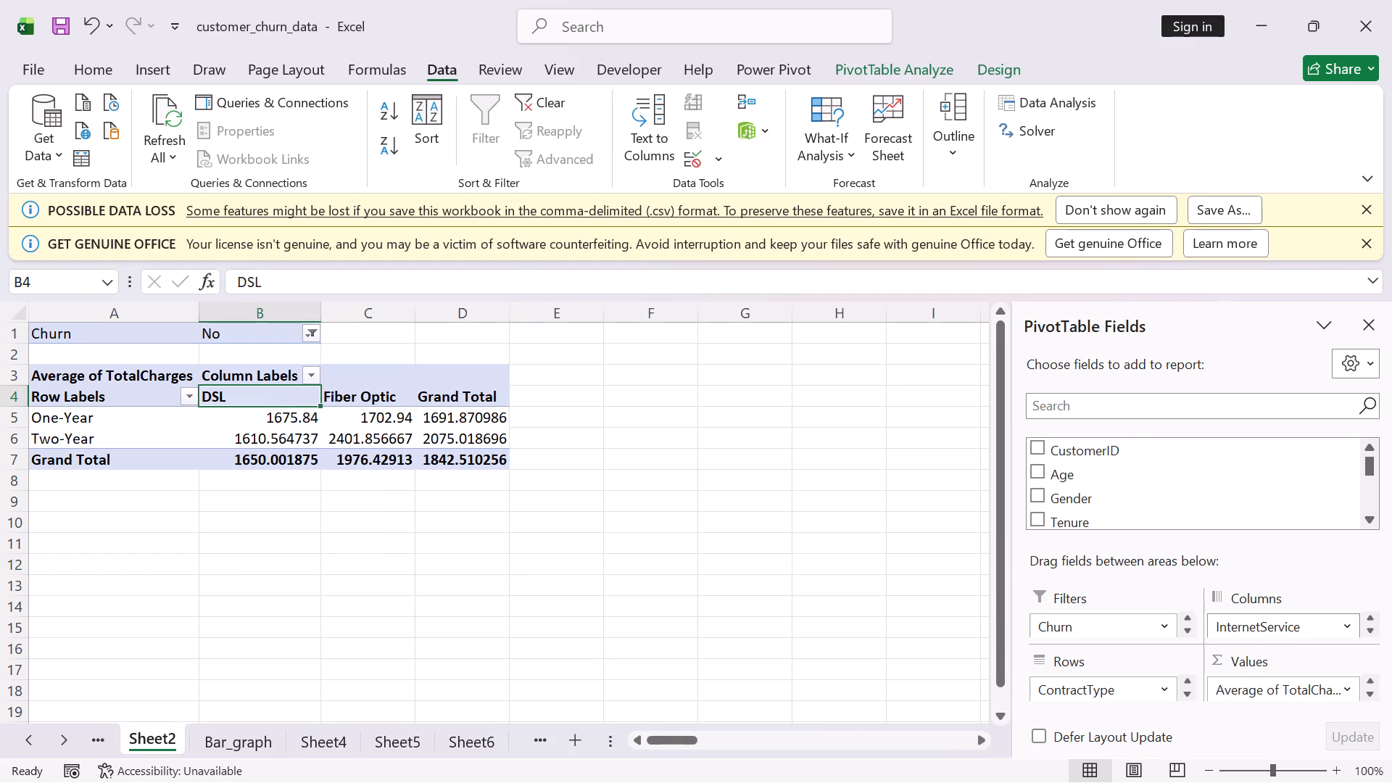
pyautogui.scroll(-3, 1306, 629)
pyautogui.scroll(-1, 1273, 679)
pyautogui.scroll(-3, 1082, 679)
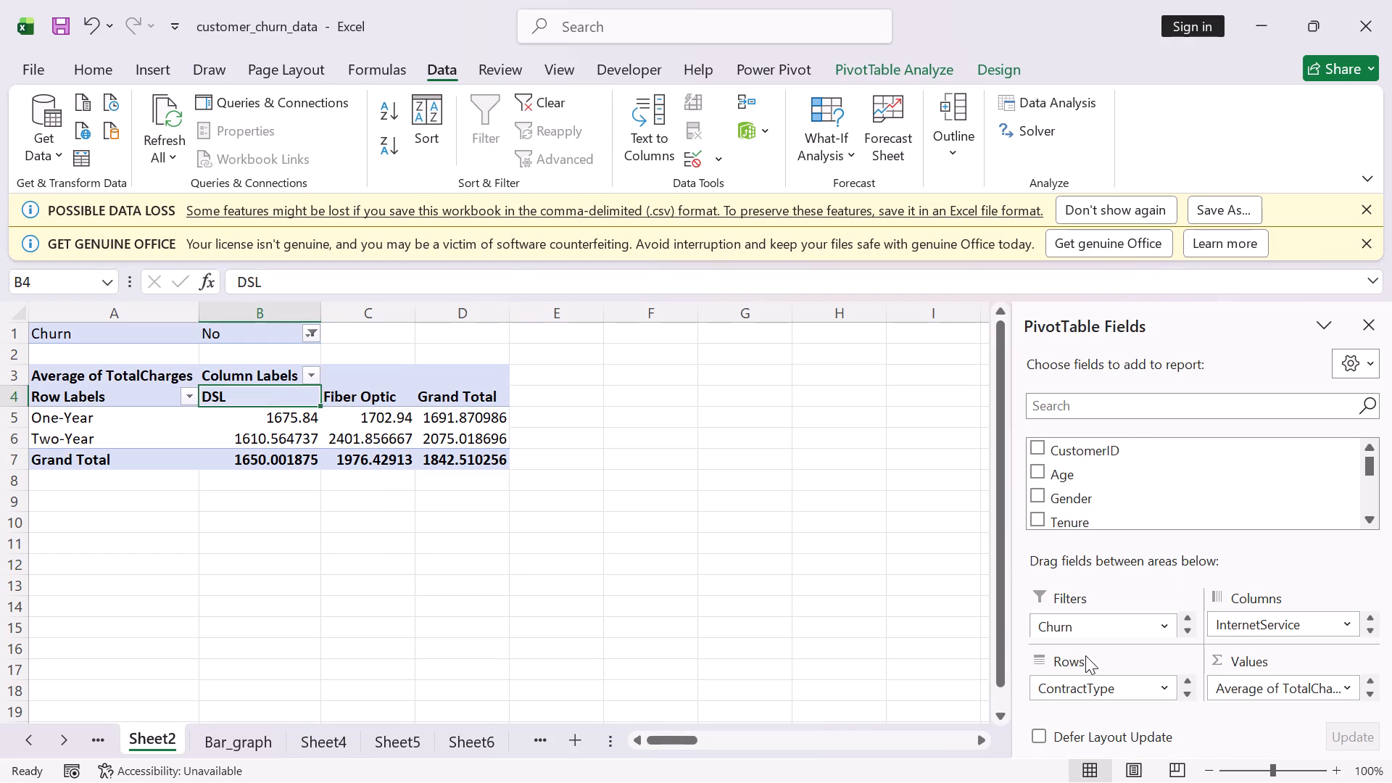
pyautogui.scroll(10, 1215, 644)
pyautogui.click(696, 489)
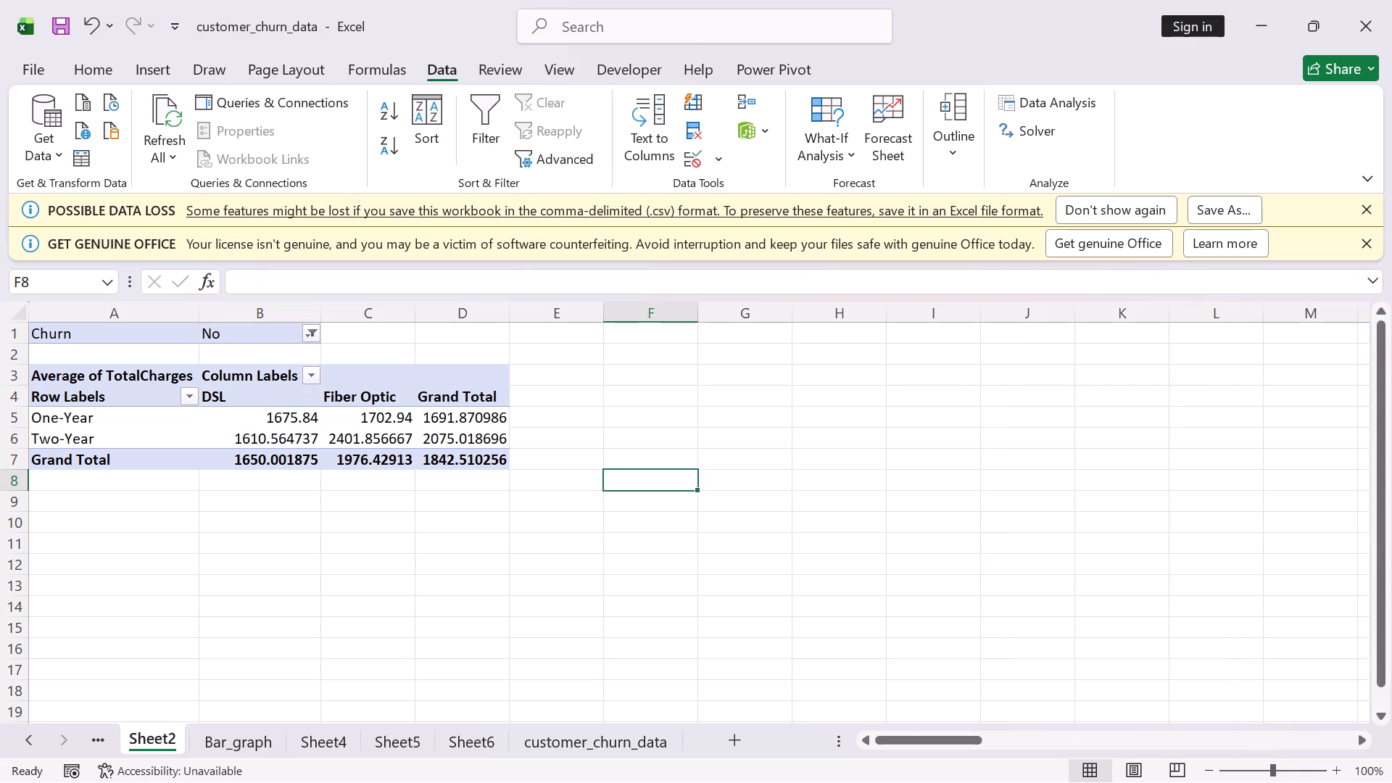